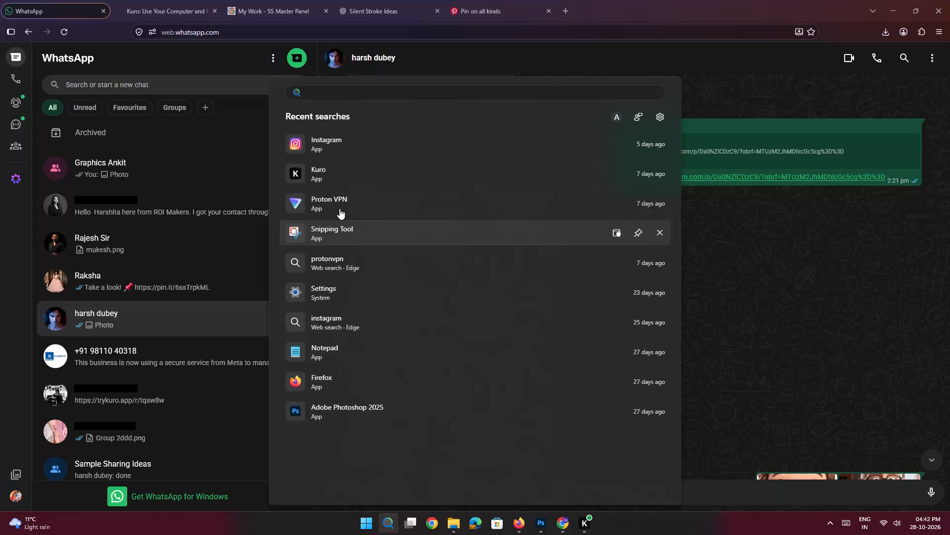
Switch to Notepad and paste the copied slide text from the chat into a new blank tab.
left_click(335, 352)
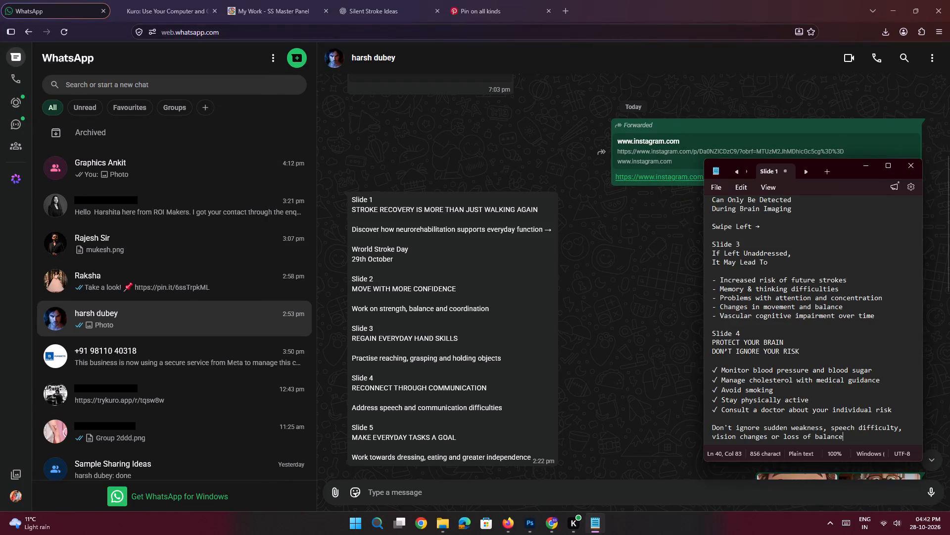
left_click(830, 173)
left_click(779, 221)
key("ctrl+v")
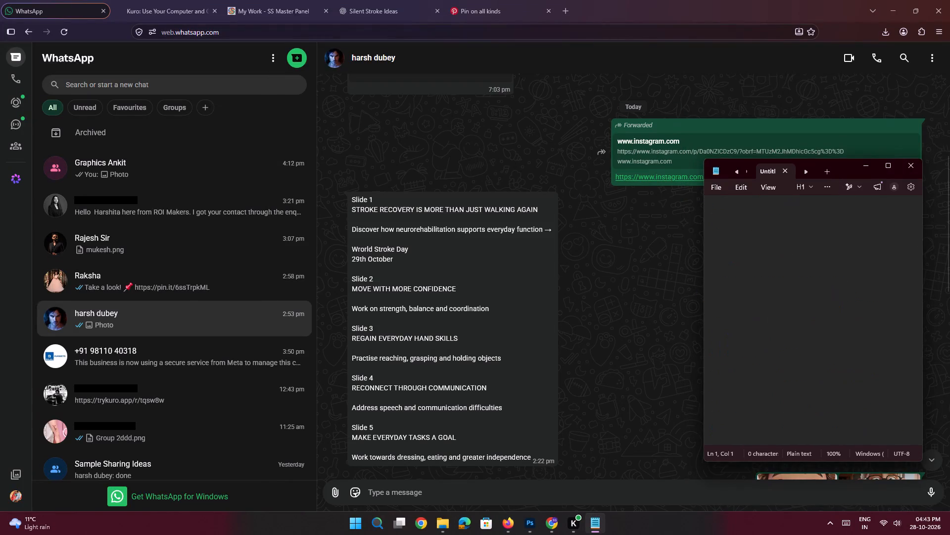
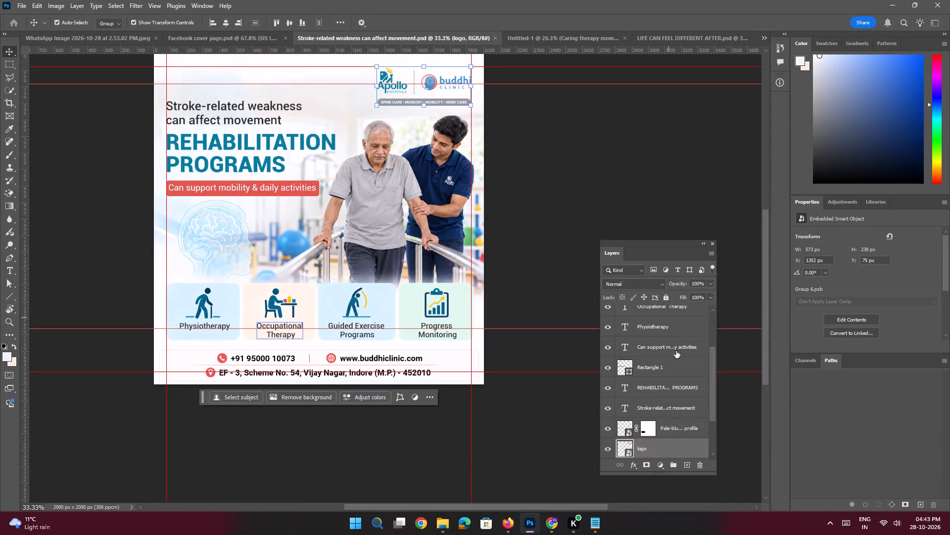
Copy the logo layer from LIFE CAN FEEL DIFFERENT AFTER.psd into Untitled-1 and position it at X 1352 px, Y 75 px.
left_click(577, 33)
left_click(661, 38)
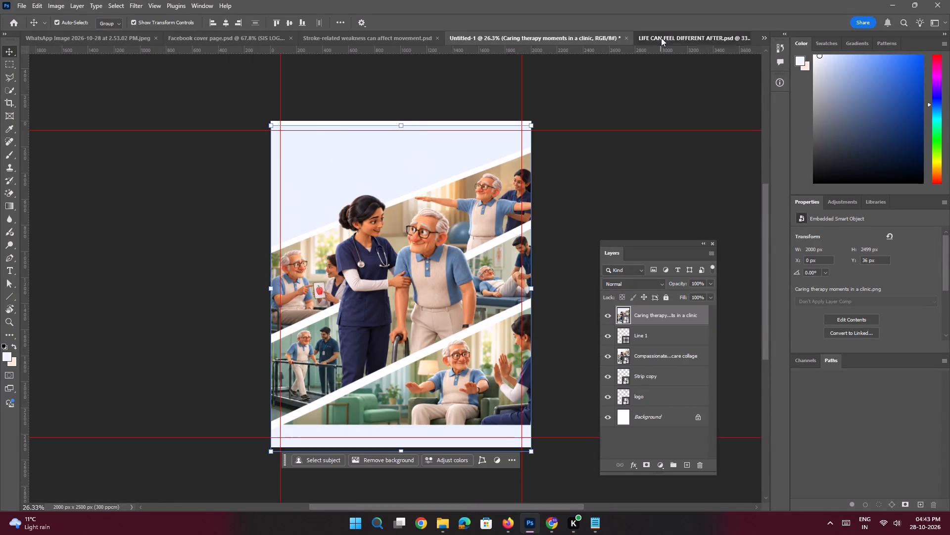
left_click(507, 98)
left_click_drag(640, 450, 483, 154)
key("space")
left_click_drag(482, 149, 518, 198, "ctrl")
left_click_drag(511, 170, 498, 193)
left_click_drag(484, 178, 475, 158)
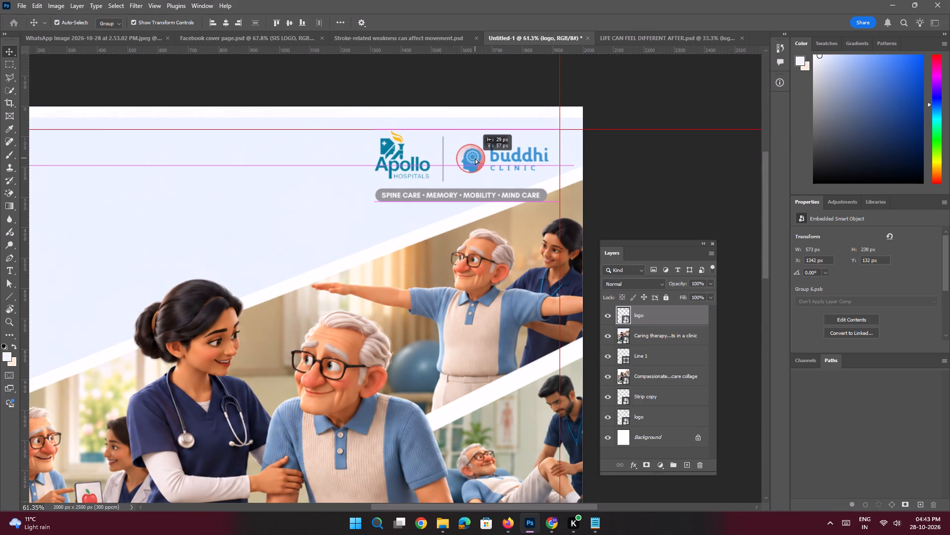
left_click_drag(475, 158, 484, 159)
Move the Caring therapy moments image straight down to about Y 123 px.
key("space")
left_click_drag(461, 252, 427, 241, "ctrl")
left_click_drag(417, 294, 444, 152)
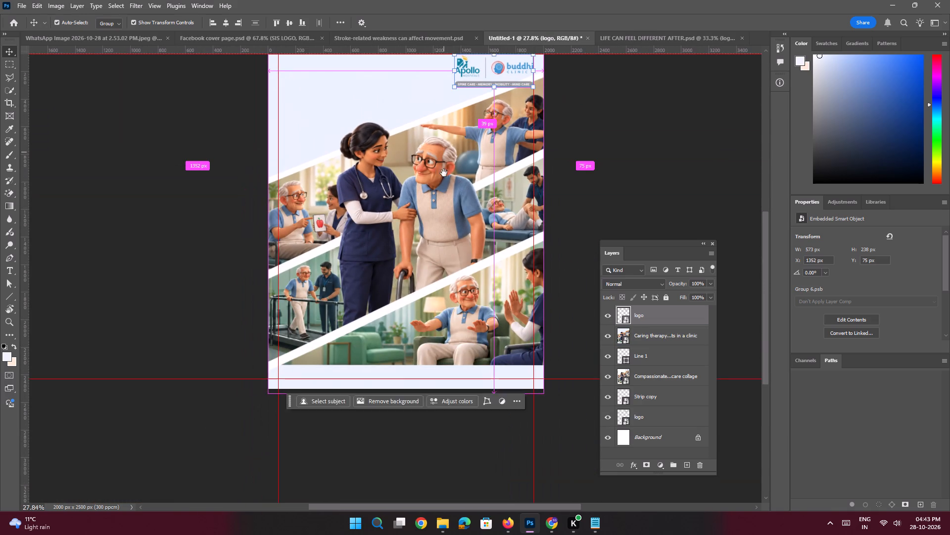
left_click(445, 184)
left_click_drag(460, 173, 460, 186, "shift")
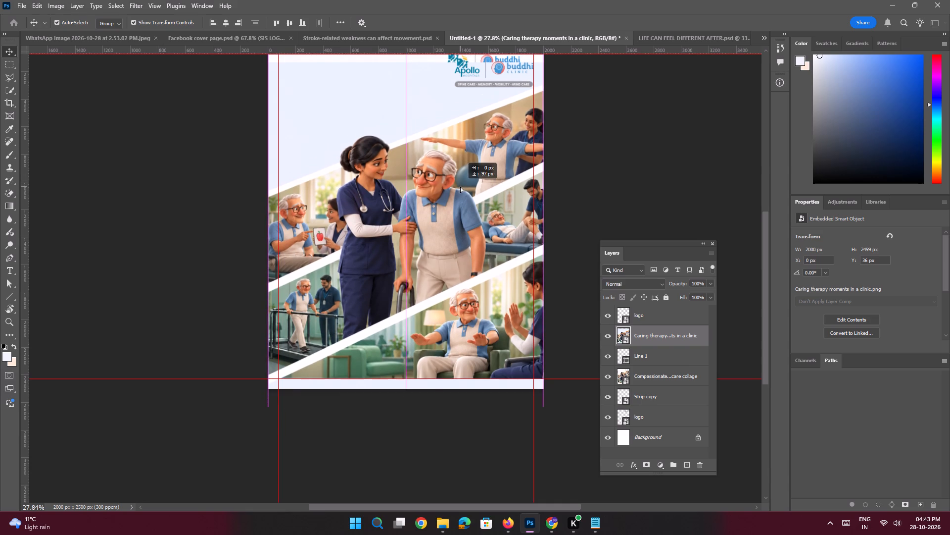
left_click_drag(460, 186, 460, 185, "shift")
Hide the Compassionate rehabilitation care collage layer.
key("shift+space")
key("shift+space")
key("shift+space")
key("shift+space")
key("shift+space")
key("shift+space")
left_click_drag(491, 113, 473, 193)
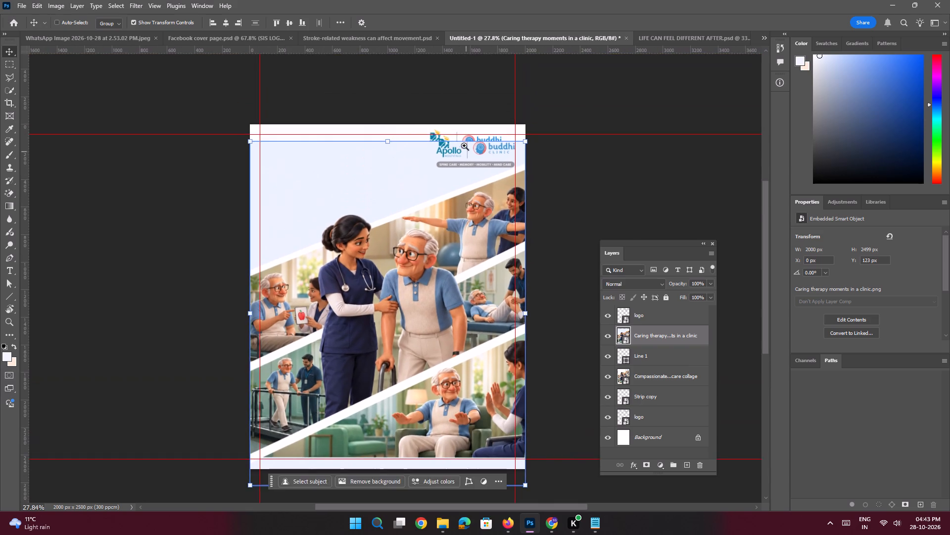
left_click_drag(462, 140, 500, 209, "ctrl")
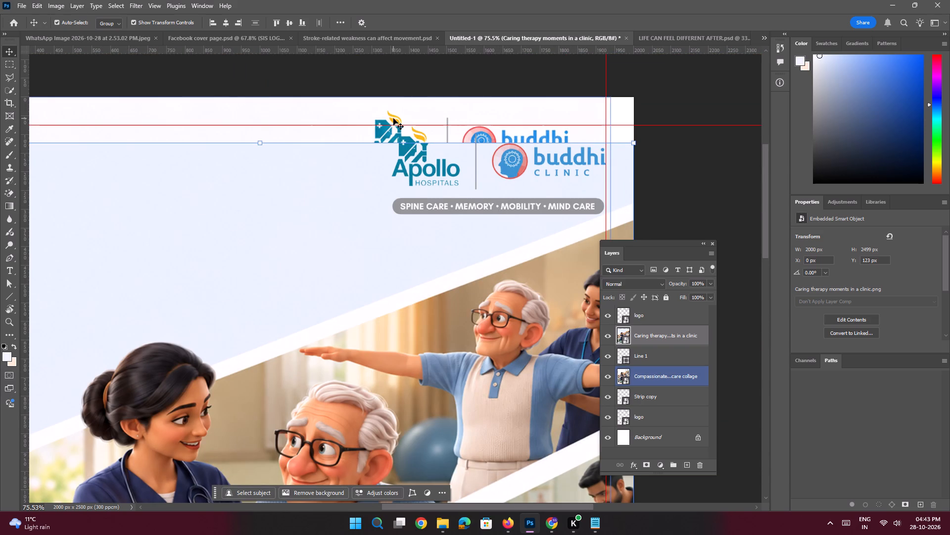
left_click(392, 115)
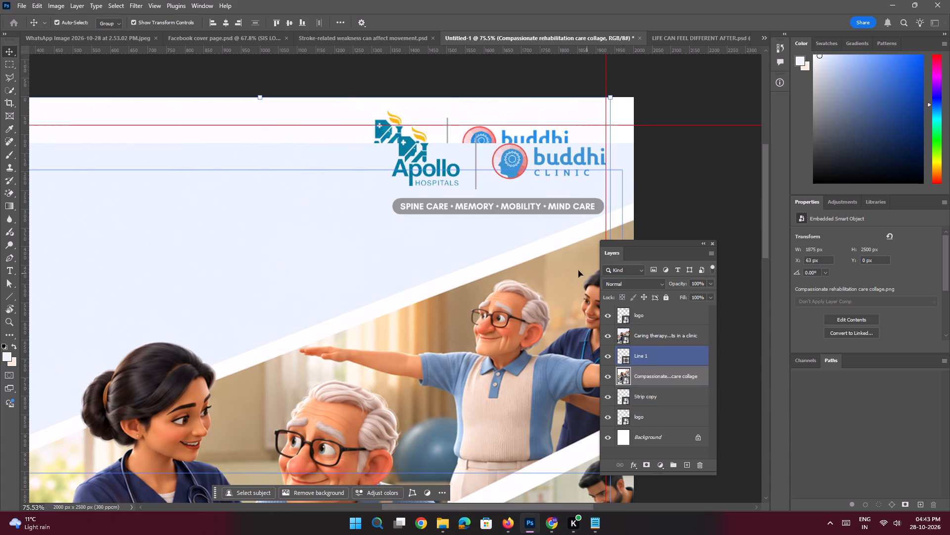
left_click(492, 266)
left_click(608, 377)
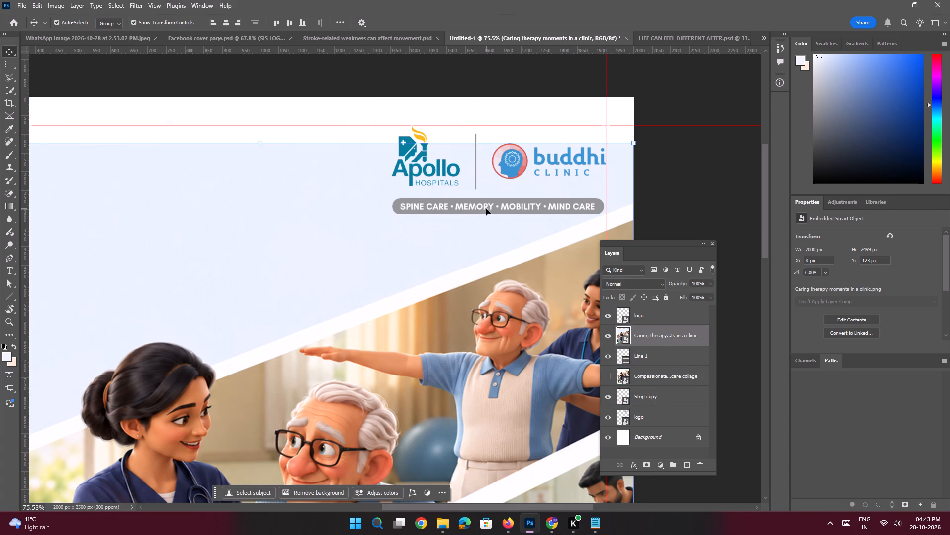
Marquee-select the full-width blank white strip along the canvas's upper edge, above the Caring therapy moments image, and try to fill it.
key("ctrl+space")
key("ctrl+space")
key("ctrl+space")
key("ctrl+space")
key("ctrl+space")
key("ctrl+space")
key("ctrl+space")
key("ctrl+space")
key("ctrl+space")
key("ctrl+space")
key("ctrl+space")
key("ctrl+space")
key("ctrl+space")
key("ctrl+space")
key("ctrl+space")
key("ctrl+space")
key("ctrl+space")
key("ctrl+space")
key("ctrl+space")
key("ctrl+space")
left_click_drag(488, 192, 451, 180, "ctrl")
left_click_drag(398, 197, 403, 185)
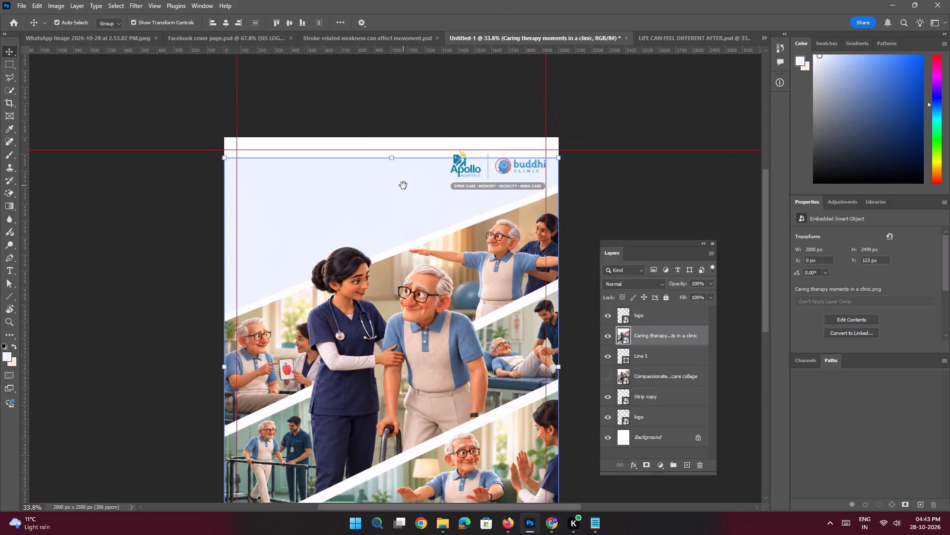
left_click_drag(403, 185, 403, 186)
left_click(7, 66)
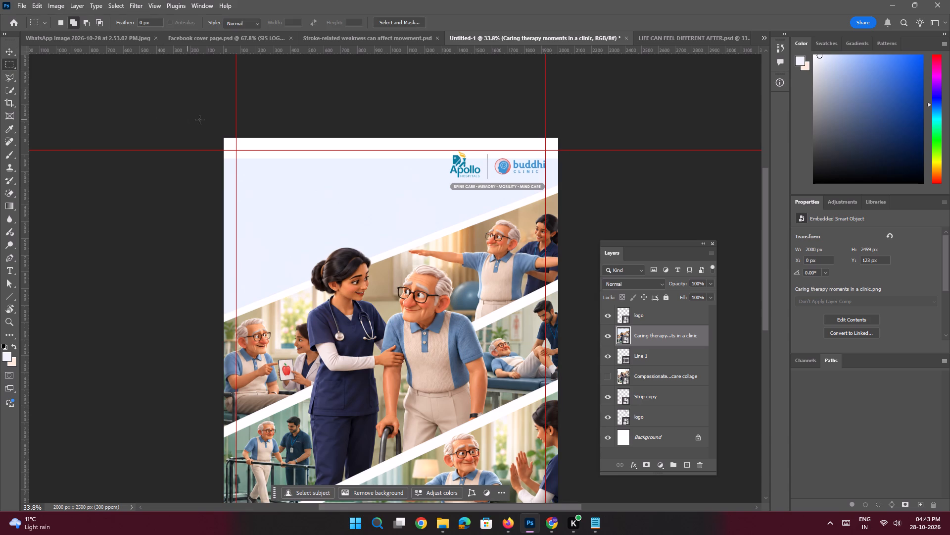
left_click_drag(200, 118, 577, 160)
key("shift+BackSpace")
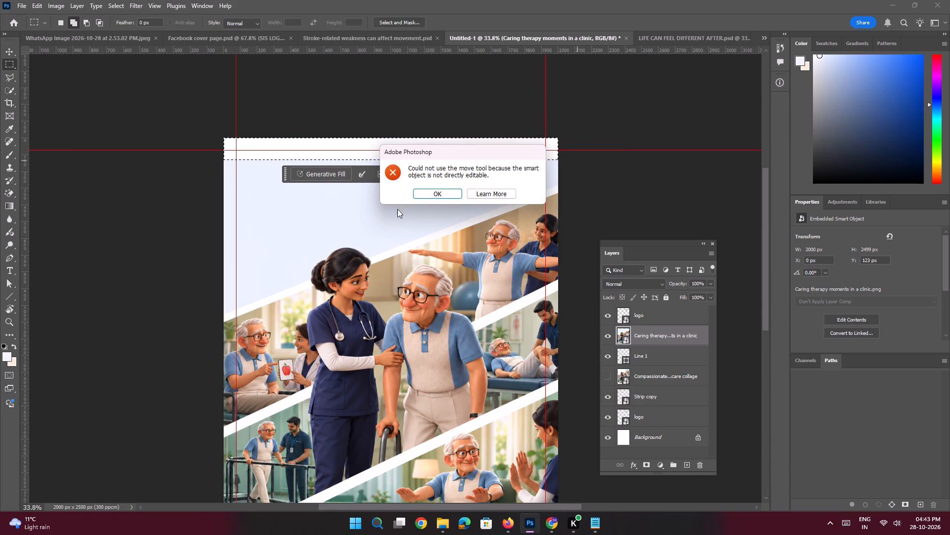
left_click(435, 191)
Rasterize the Caring therapy moments smart object.
key("e")
left_click(211, 215)
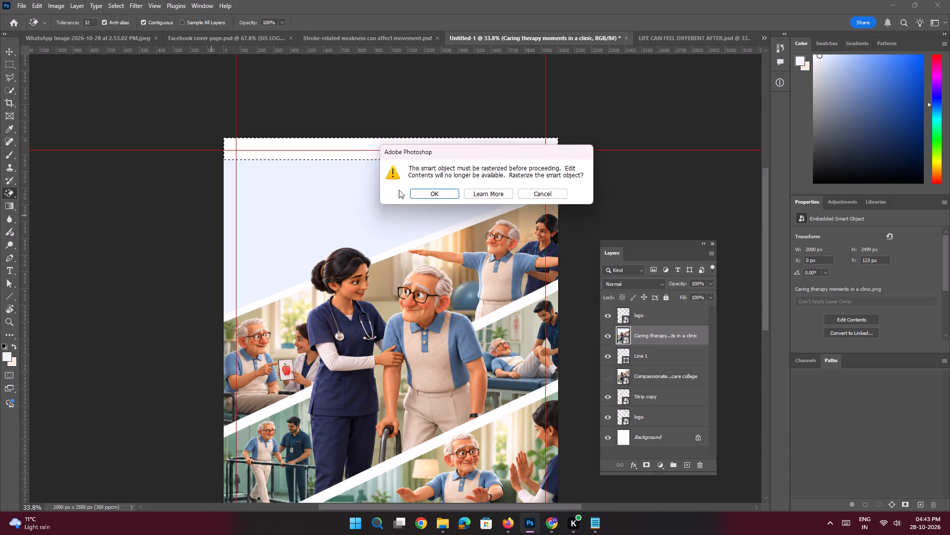
left_click(412, 191)
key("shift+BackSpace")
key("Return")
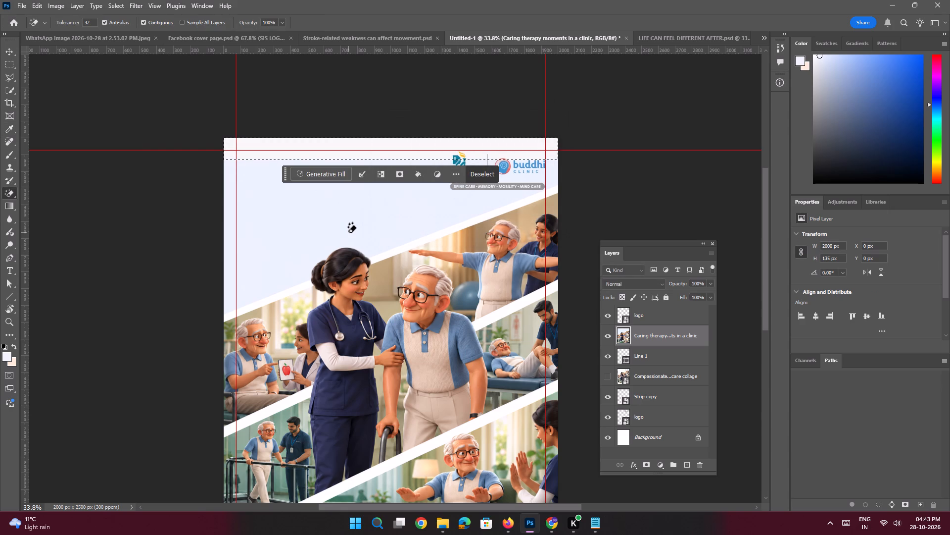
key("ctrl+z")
Fill the selected strip on the Caring therapy moments layer to match the pale blue background and deselect it.
key("shift+BackSpace")
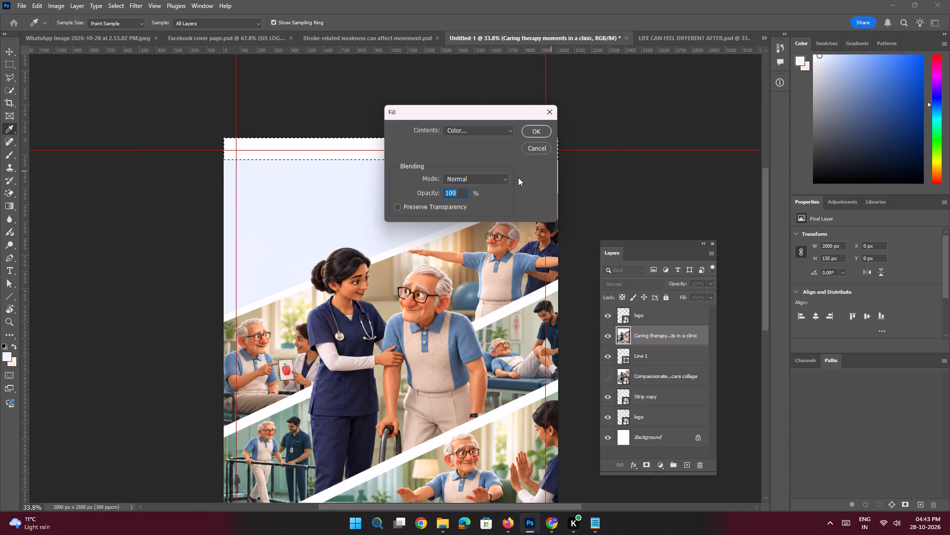
left_click(479, 129)
left_click(481, 171)
left_click(531, 129)
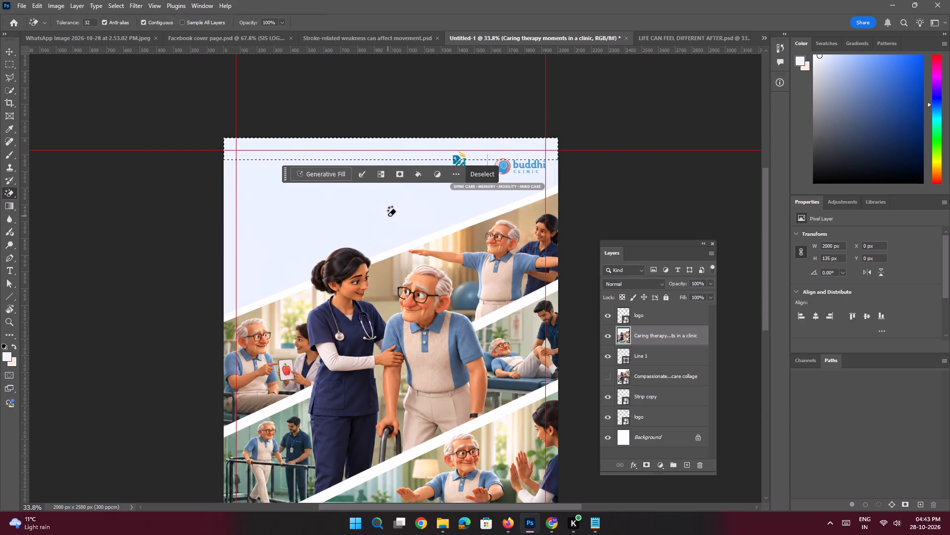
key("ctrl+d")
Copy the Strip copy contact-details layer from LIFE CAN FEEL DIFFERENT AFTER.psd into Untitled-1, placing it over the lower part of the image.
key("ctrl+space")
key("ctrl+space")
key("ctrl+space")
key("ctrl+space")
key("ctrl+space")
key("ctrl+space")
key("ctrl+space")
key("ctrl+space")
key("ctrl+space")
key("ctrl+space")
key("ctrl+space")
key("ctrl+space")
key("ctrl+space")
key("ctrl+space")
key("ctrl+space")
key("ctrl+space")
key("ctrl+space")
key("ctrl+space")
key("ctrl+space")
key("ctrl+space")
left_click_drag(401, 210, 388, 206, "ctrl")
left_click_drag(387, 222, 391, 150)
left_click(11, 55)
left_click(91, 155)
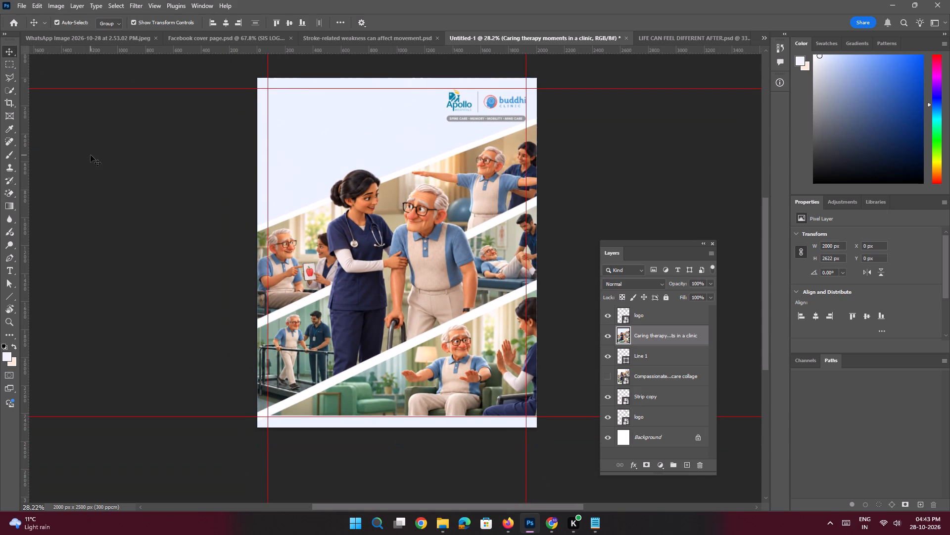
left_click(634, 40)
key("space")
key("space")
key("space")
key("space")
left_click_drag(367, 364, 372, 339)
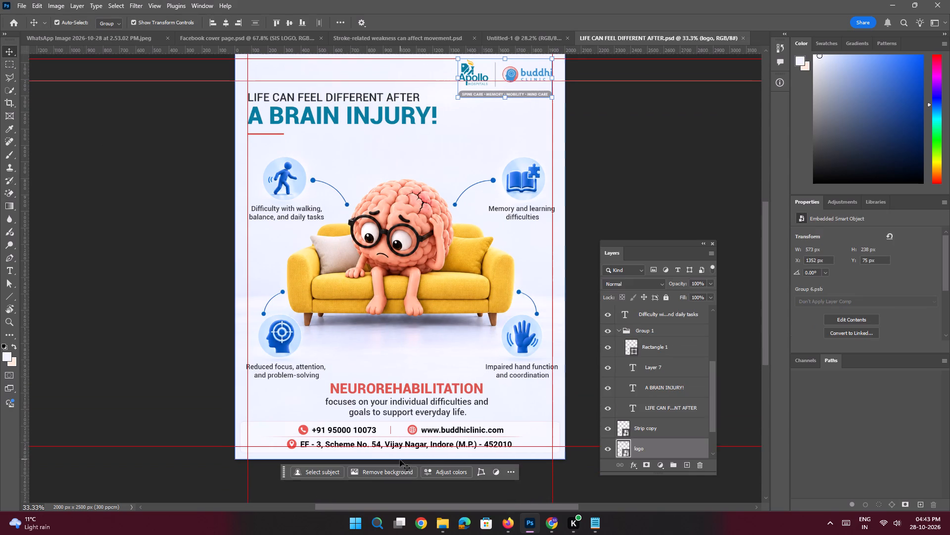
left_click(391, 436)
left_click_drag(670, 429, 536, 115)
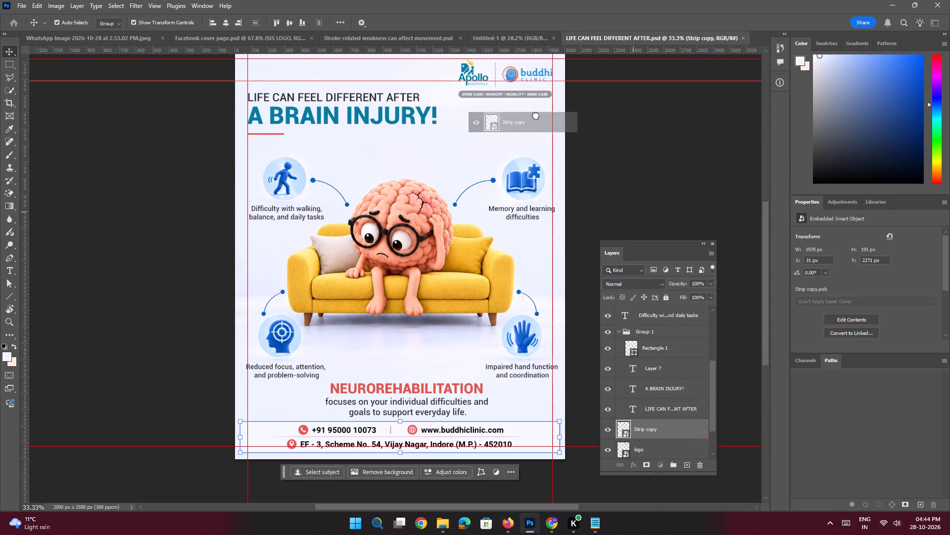
left_click_drag(536, 115, 436, 402)
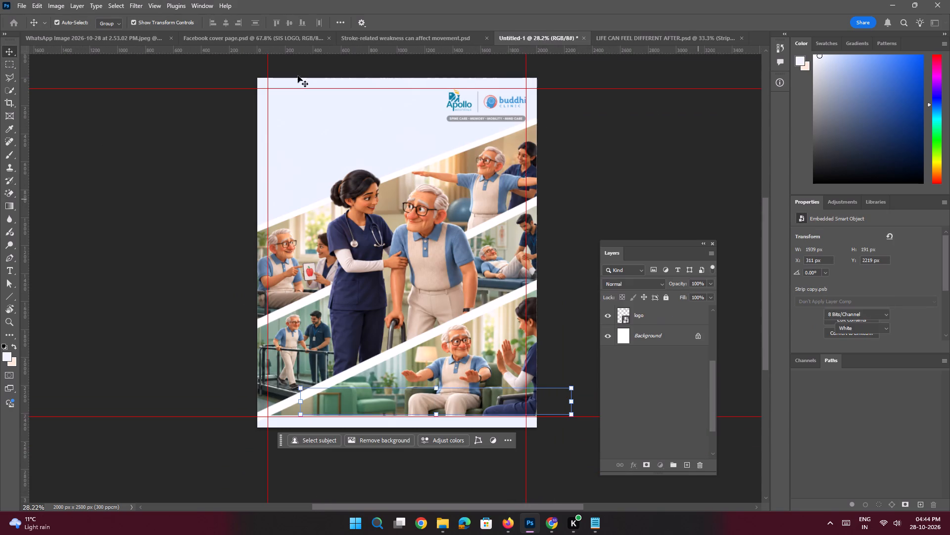
Centre the contact-details strip horizontally on the canvas, position it near the lower edge, and deselect it.
double_click(229, 24)
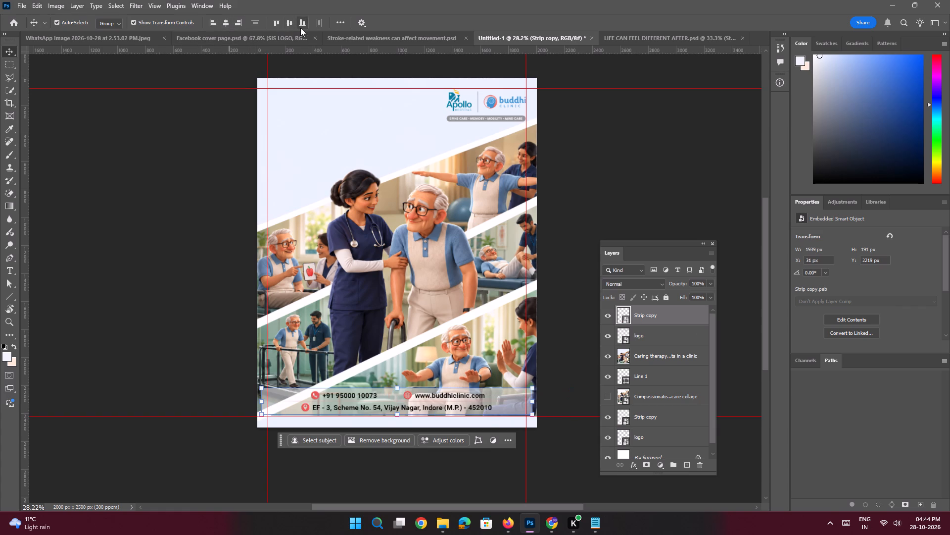
left_click(300, 28)
key("space")
key("space")
key("space")
key("space")
key("space")
key("space")
key("space")
key("space")
left_click_drag(397, 404, 394, 360)
left_click_drag(380, 371, 407, 387, "ctrl")
left_click_drag(408, 365, 409, 357, "shift")
key("space")
left_click_drag(427, 301, 405, 295, "ctrl")
left_click_drag(445, 246, 439, 276)
left_click_drag(443, 263, 444, 267)
left_click(192, 333)
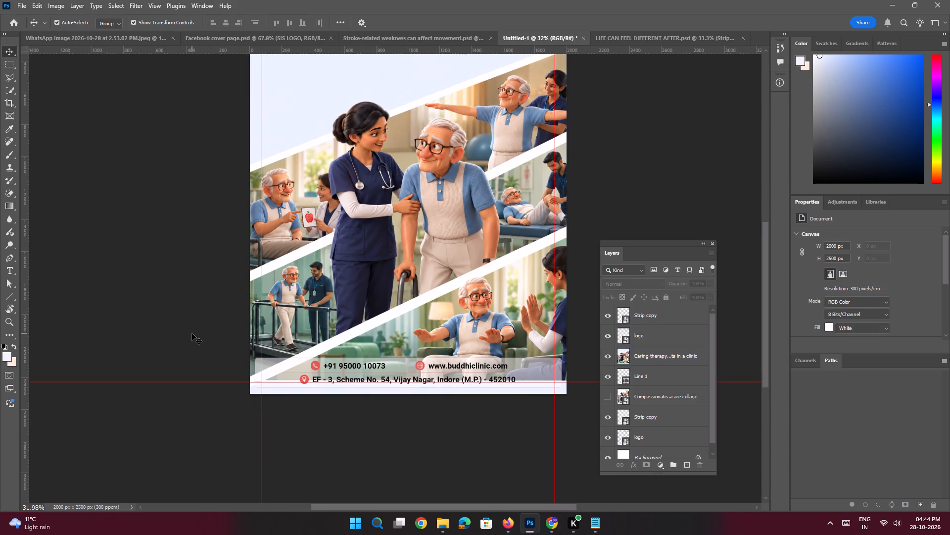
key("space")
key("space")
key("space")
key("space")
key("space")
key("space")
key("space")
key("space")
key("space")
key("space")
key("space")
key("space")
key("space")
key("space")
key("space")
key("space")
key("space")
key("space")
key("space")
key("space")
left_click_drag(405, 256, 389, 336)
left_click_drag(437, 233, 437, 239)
Switch to Notepad, copy the Slide 1 headline "STROKE RECOVERY IS MORE THAN JUST WALKING AGAIN", and minimize the window.
left_click(592, 521)
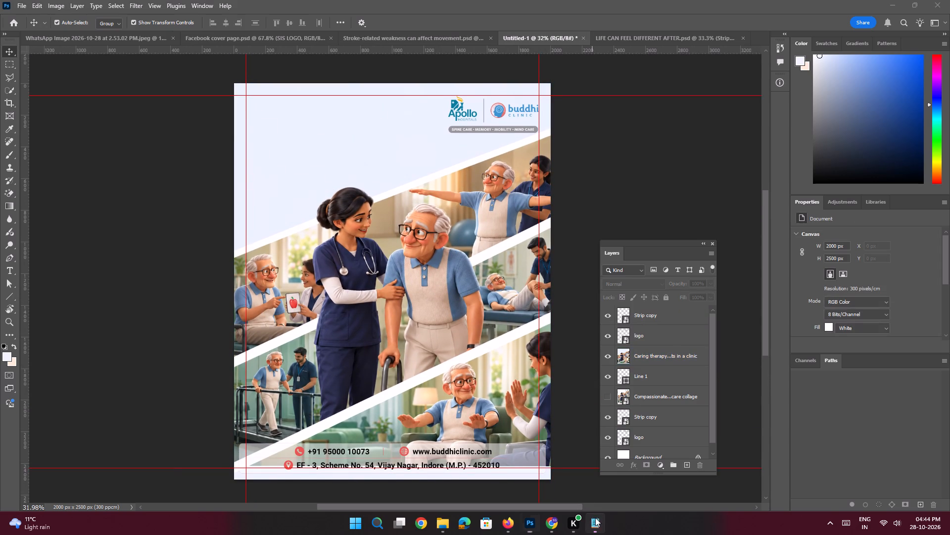
scroll(750, 344, "up", 8)
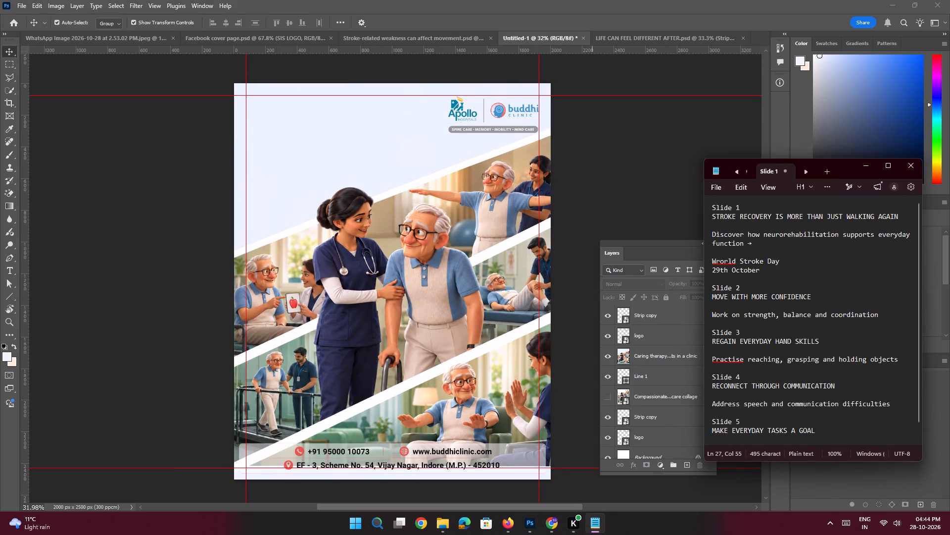
left_click_drag(901, 215, 708, 216)
key("ctrl+c")
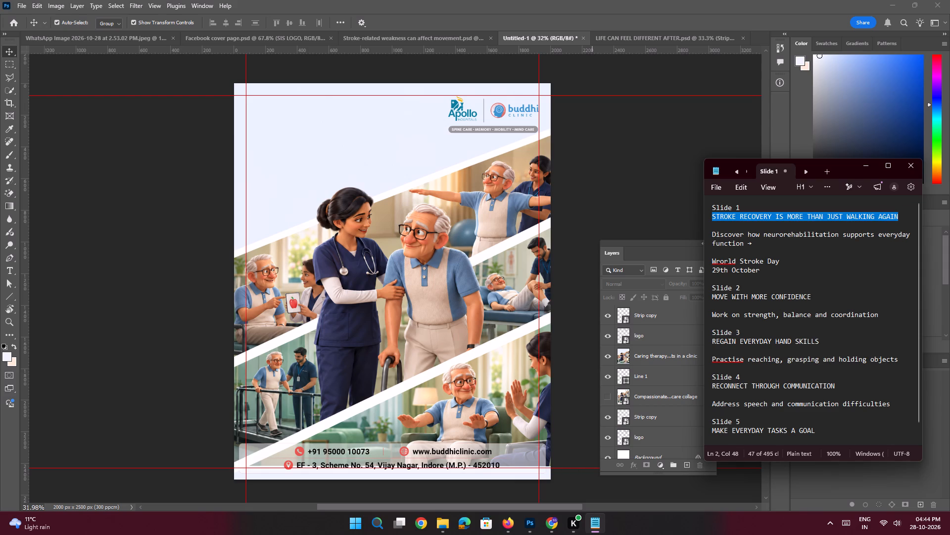
left_click(861, 166)
Save the document as a PSD in the Desktop's Buddhi clinic folder, using the copied Slide 1 headline as its file name.
key("ctrl+s")
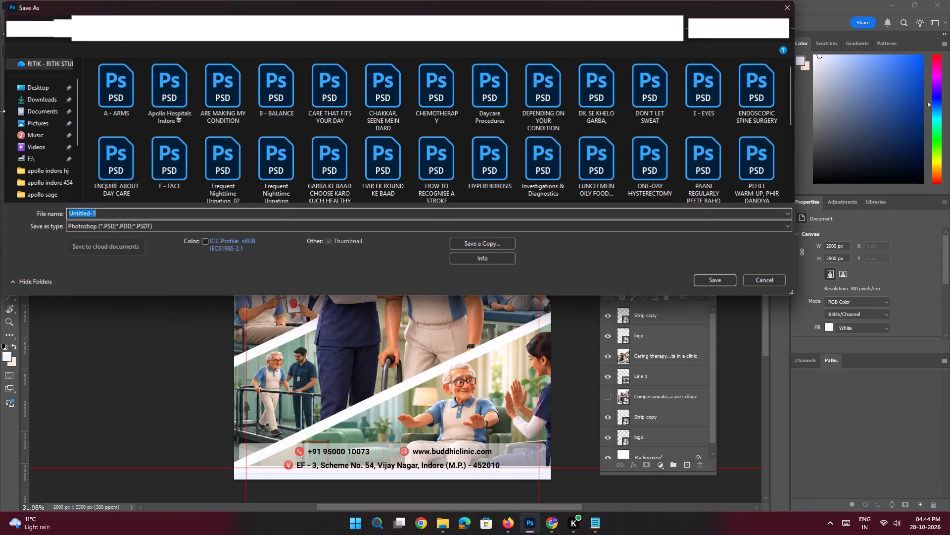
left_click(35, 93)
left_click(125, 109)
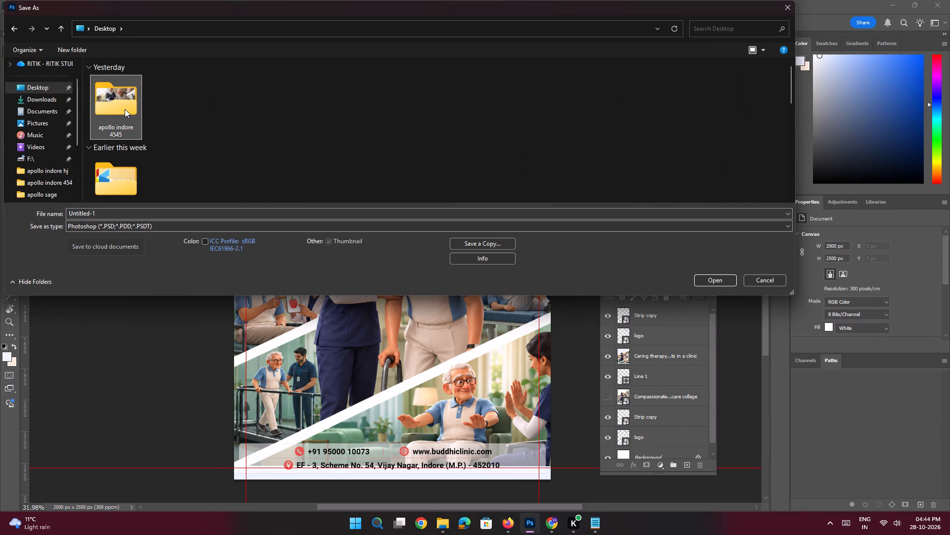
key("b")
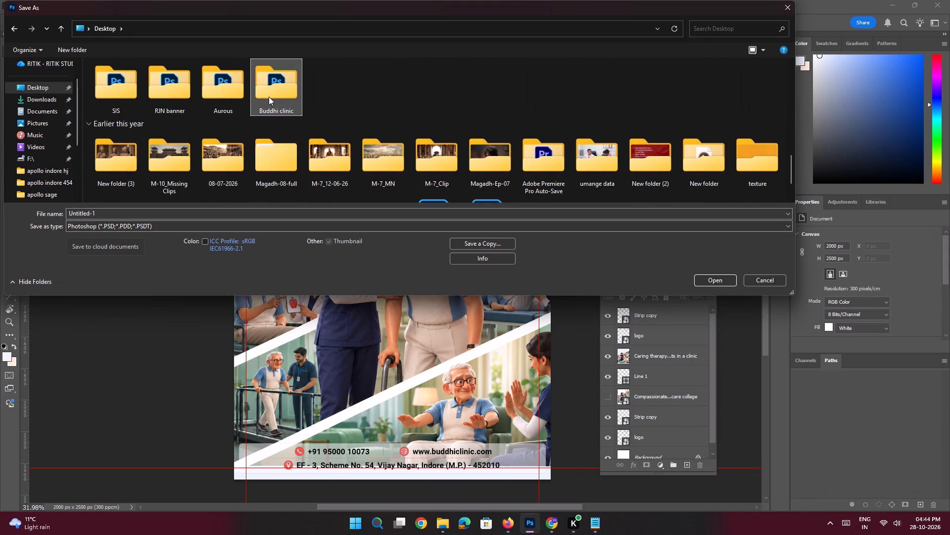
double_click(269, 97)
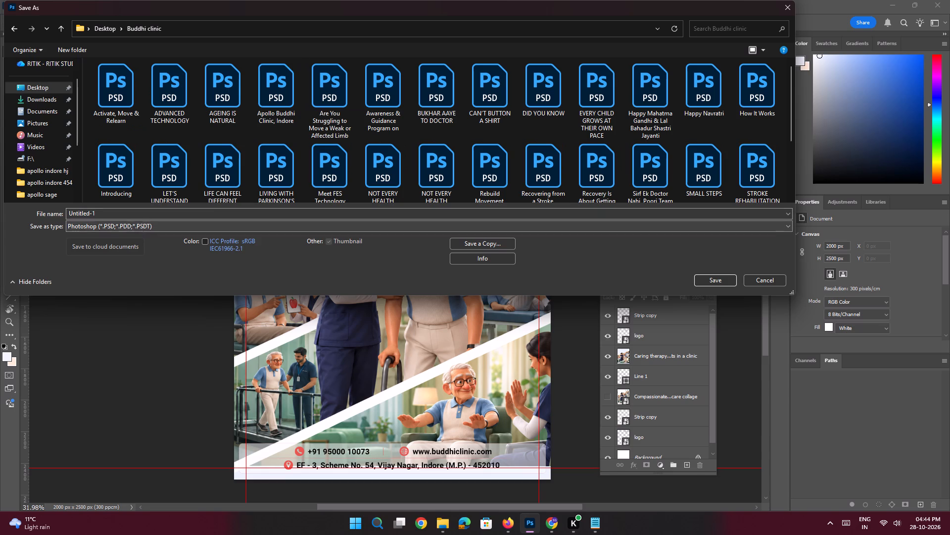
left_click(124, 214)
key("ctrl+v")
key("Return")
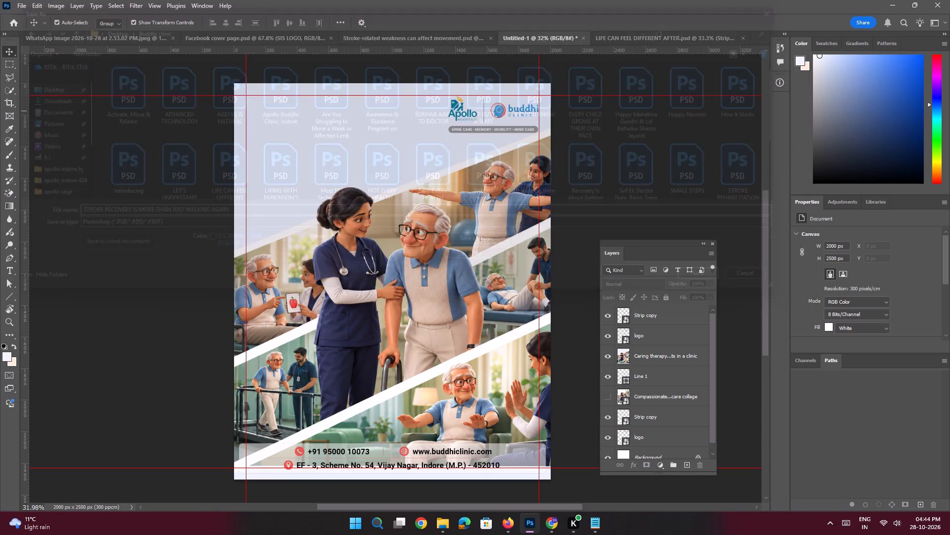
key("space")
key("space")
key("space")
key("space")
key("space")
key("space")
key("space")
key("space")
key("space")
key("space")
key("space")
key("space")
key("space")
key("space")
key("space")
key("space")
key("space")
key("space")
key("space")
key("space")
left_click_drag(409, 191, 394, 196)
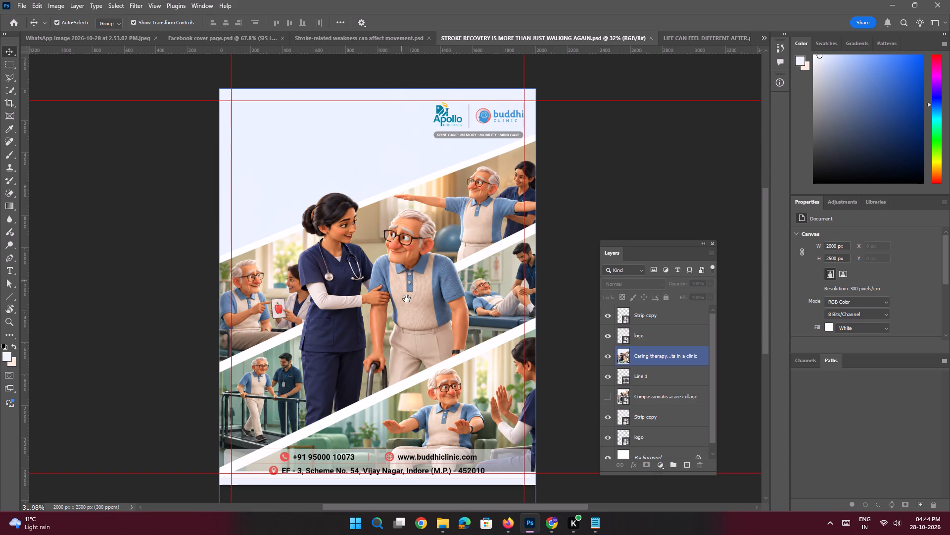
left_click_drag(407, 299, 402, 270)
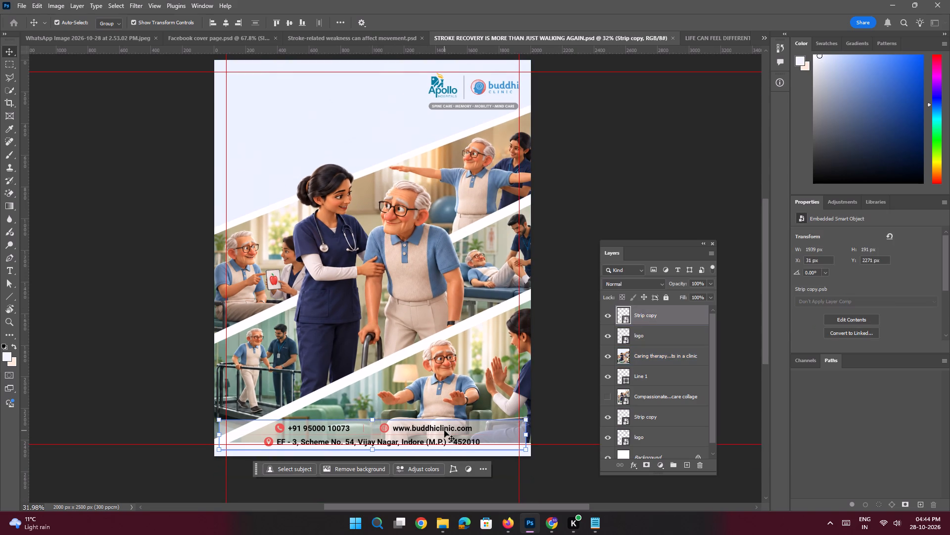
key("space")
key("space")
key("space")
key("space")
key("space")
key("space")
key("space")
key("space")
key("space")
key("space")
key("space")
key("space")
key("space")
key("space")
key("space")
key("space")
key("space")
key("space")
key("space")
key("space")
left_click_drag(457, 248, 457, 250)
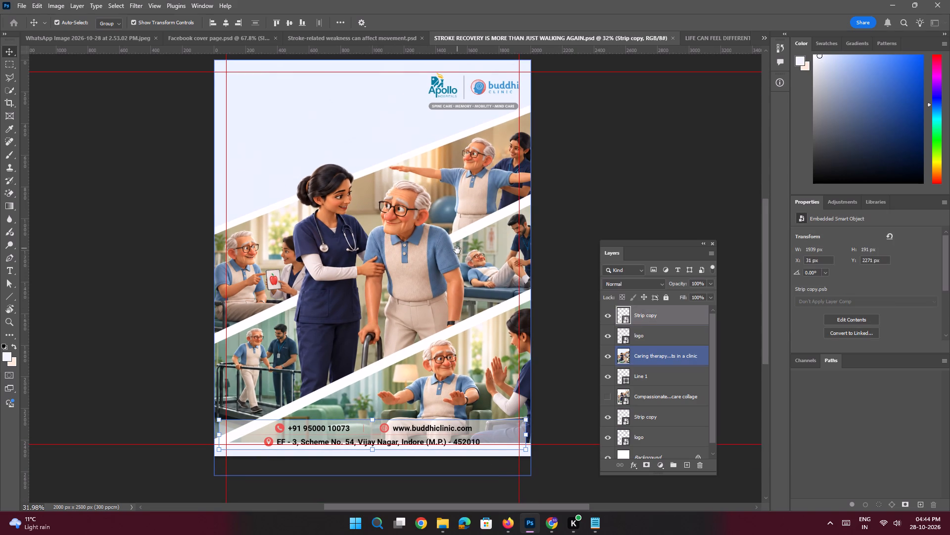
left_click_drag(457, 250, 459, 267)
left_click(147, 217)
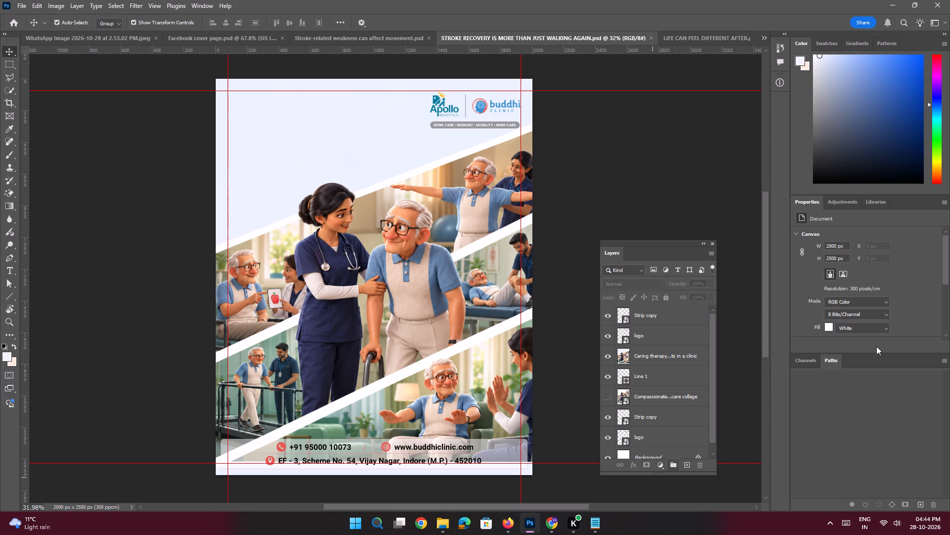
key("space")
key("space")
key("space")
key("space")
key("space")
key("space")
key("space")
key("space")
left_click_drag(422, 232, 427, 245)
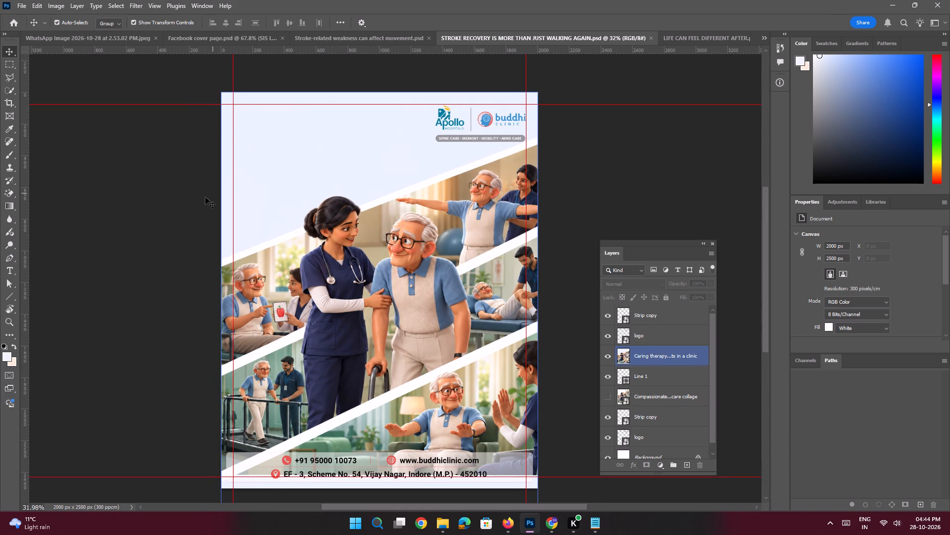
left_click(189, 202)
Add a horizontal guide across the Apollo and Buddhi Clinic logos, at about 186 px vertically.
left_click_drag(446, 49, 455, 116)
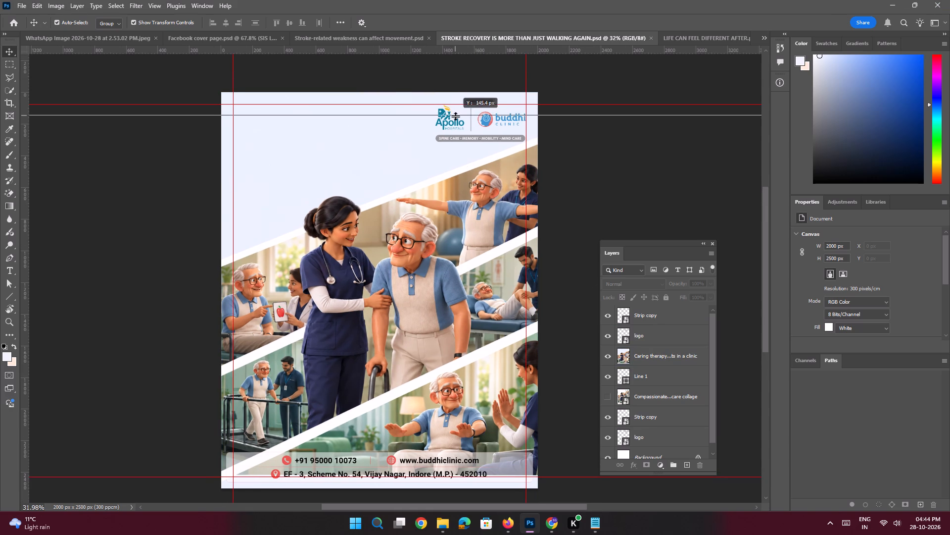
left_click_drag(455, 116, 456, 122)
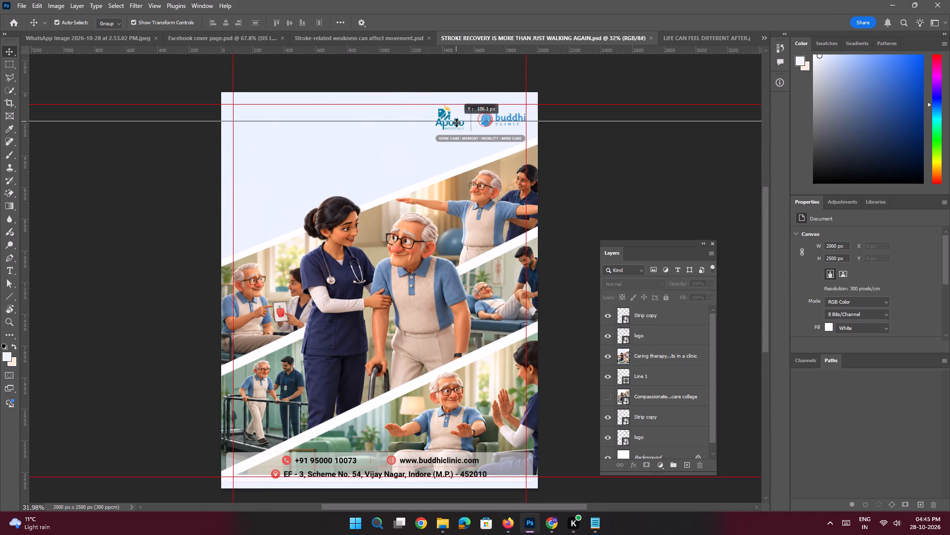
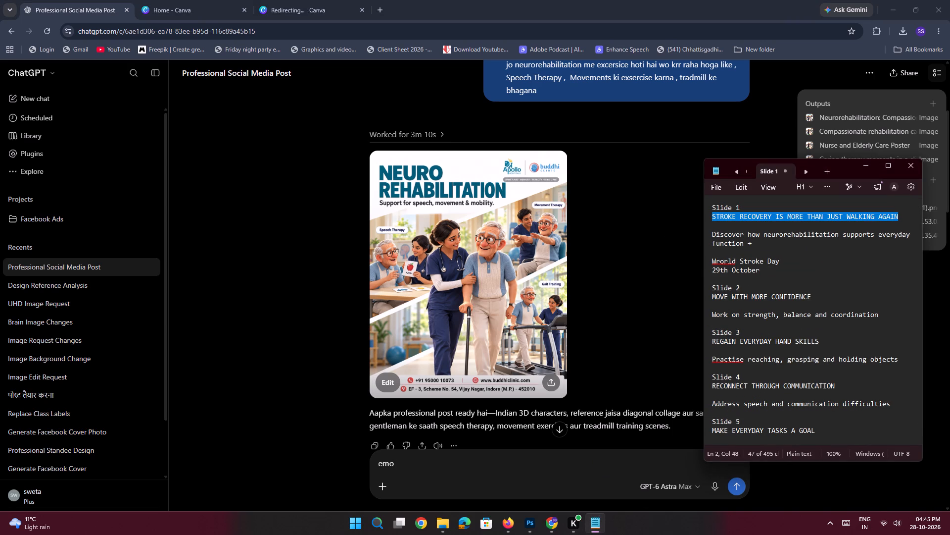
left_click(768, 214)
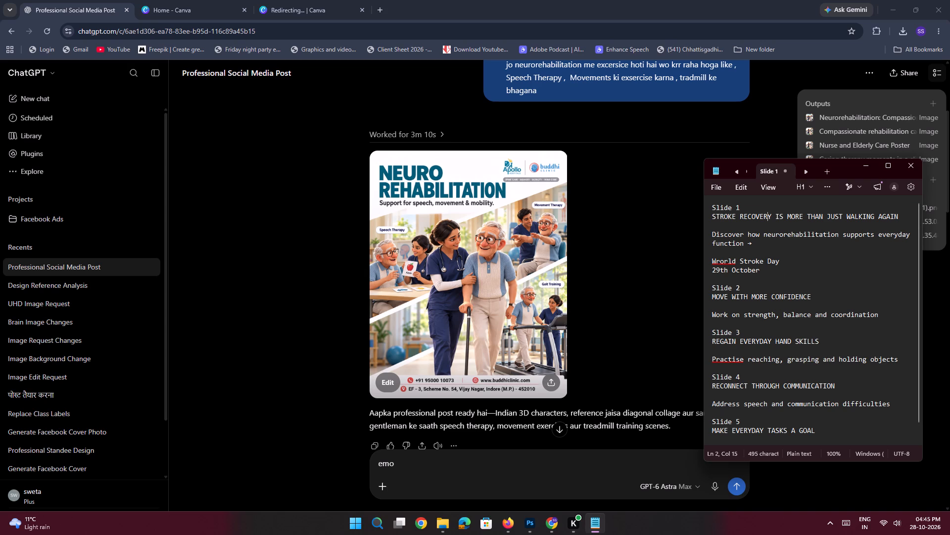
left_click_drag(905, 216, 676, 219)
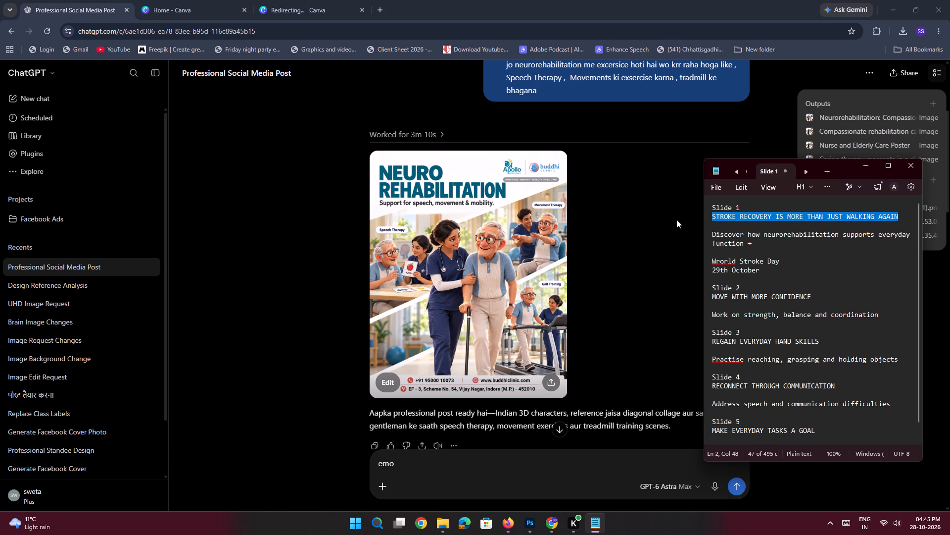
key("ctrl+c")
left_click(869, 166)
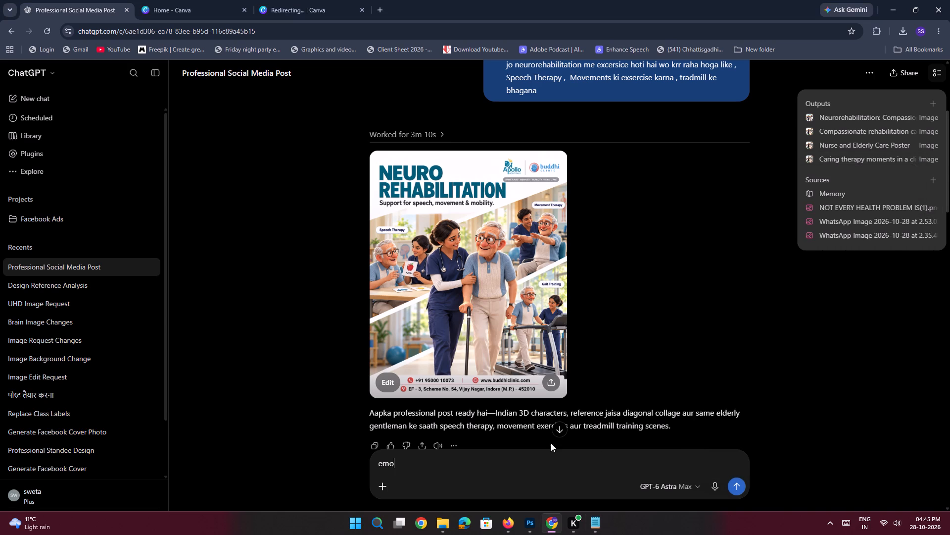
Switch to Photoshop and add a new empty layer above the topmost Strip copy layer.
left_click(527, 527)
key("space")
key("space")
key("space")
key("space")
key("space")
key("space")
key("space")
key("space")
key("space")
left_click_drag(340, 190, 345, 200)
left_click_drag(293, 162, 305, 187, "ctrl")
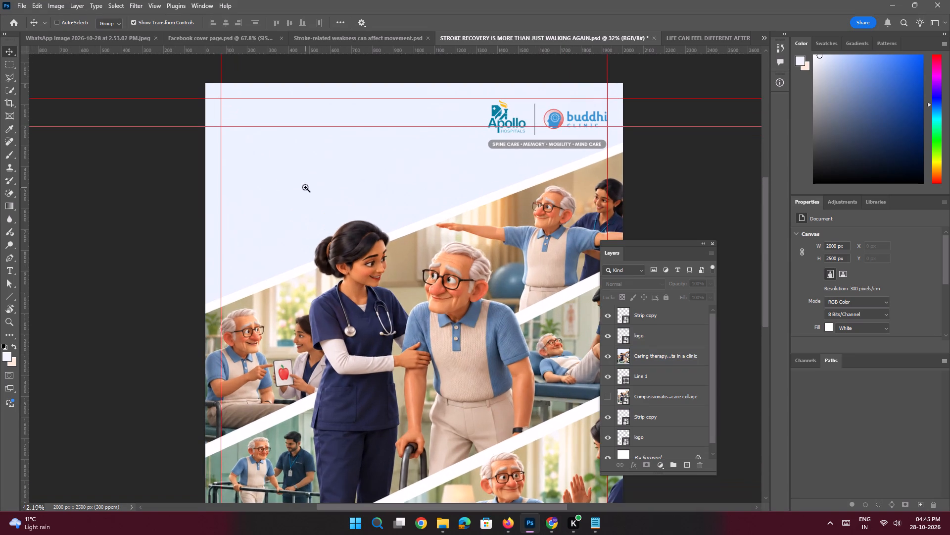
left_click(639, 313)
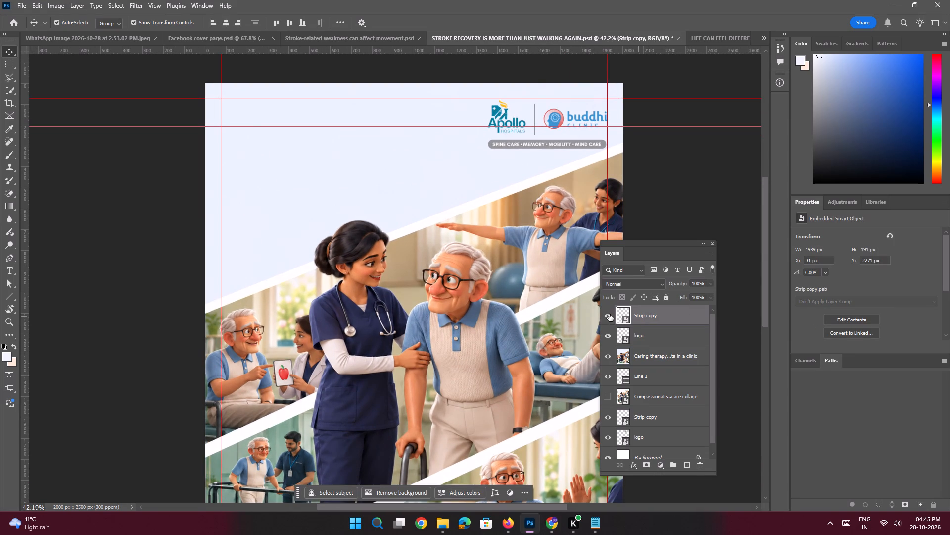
left_click(608, 314)
left_click(608, 314)
key("ctrl+space")
key("ctrl+space")
key("ctrl+space")
key("ctrl+space")
key("ctrl+space")
key("ctrl+space")
key("ctrl+space")
left_click_drag(478, 286, 458, 283, "ctrl")
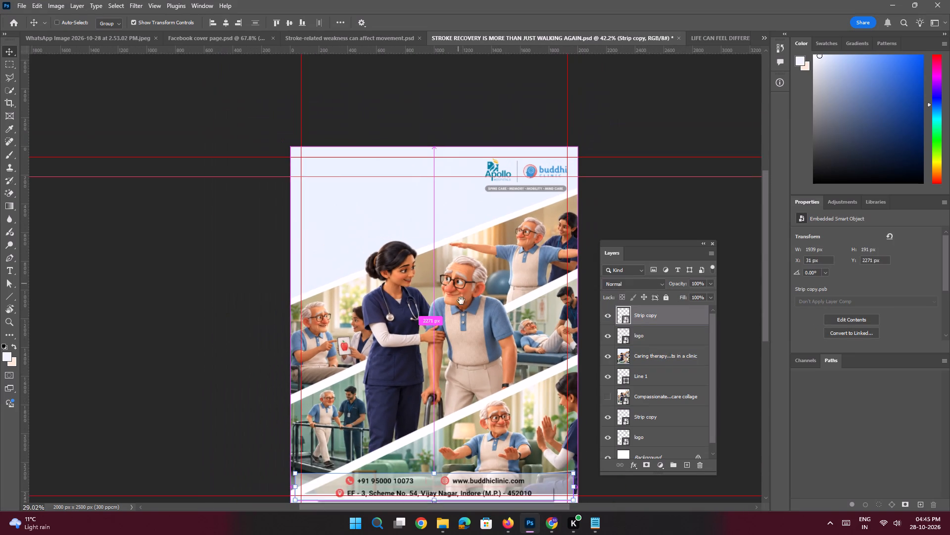
left_click_drag(466, 319, 459, 302)
left_click(611, 316)
left_click(611, 316)
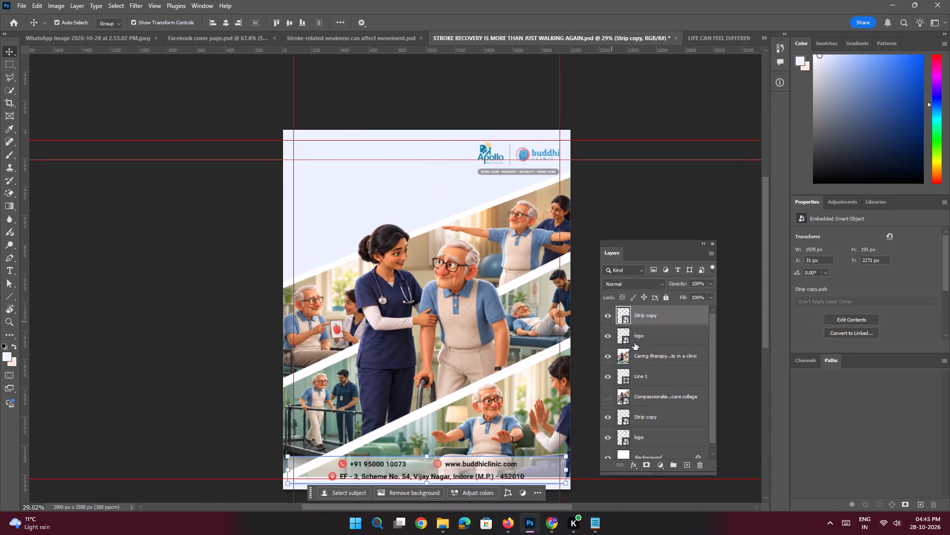
left_click(689, 465)
Save the Slide 1 document with its new empty layer.
key("ctrl+space")
key("ctrl+space")
key("ctrl+space")
key("ctrl+space")
key("ctrl+space")
key("ctrl+space")
key("ctrl+space")
key("ctrl+space")
key("ctrl+space")
key("ctrl+space")
key("ctrl+space")
key("ctrl+space")
left_click_drag(315, 161, 320, 172, "ctrl")
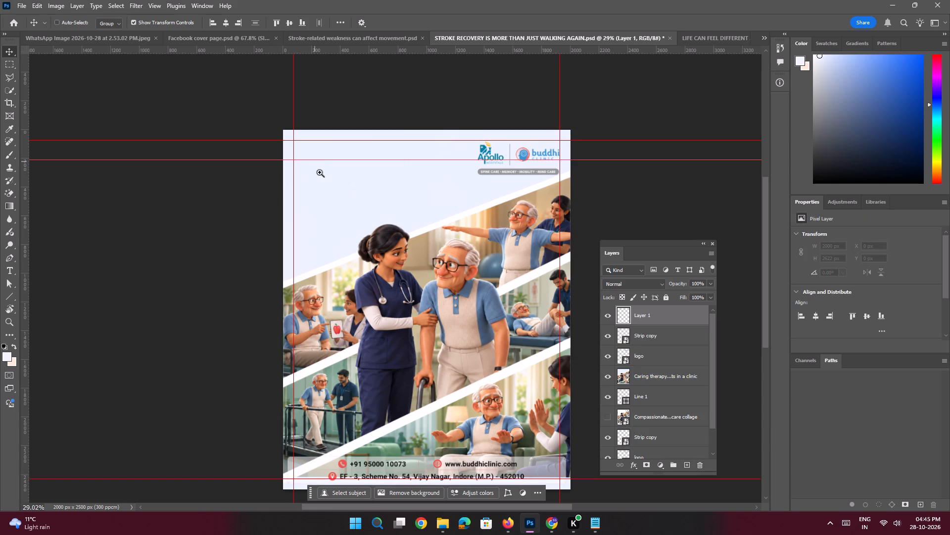
left_click_drag(320, 172, 330, 190, "ctrl")
left_click_drag(378, 179, 368, 189)
key("ctrl+s")
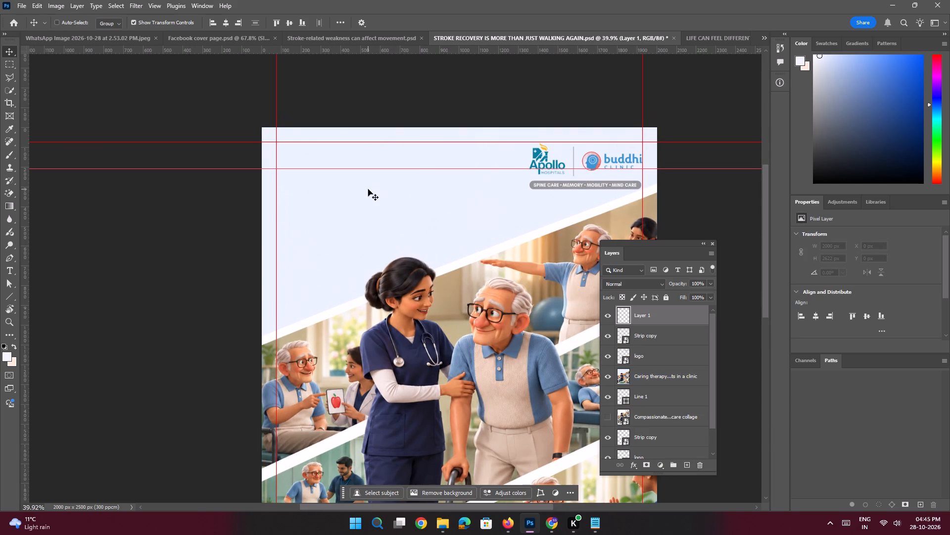
Add the copied Slide 1 headline as a text line in the blank area left of the logos, and commit it.
key("t")
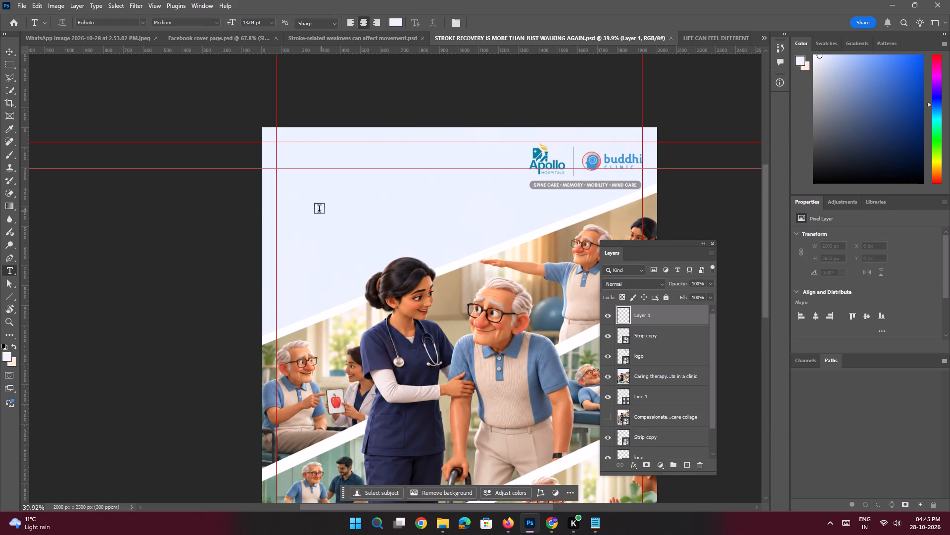
left_click(319, 210)
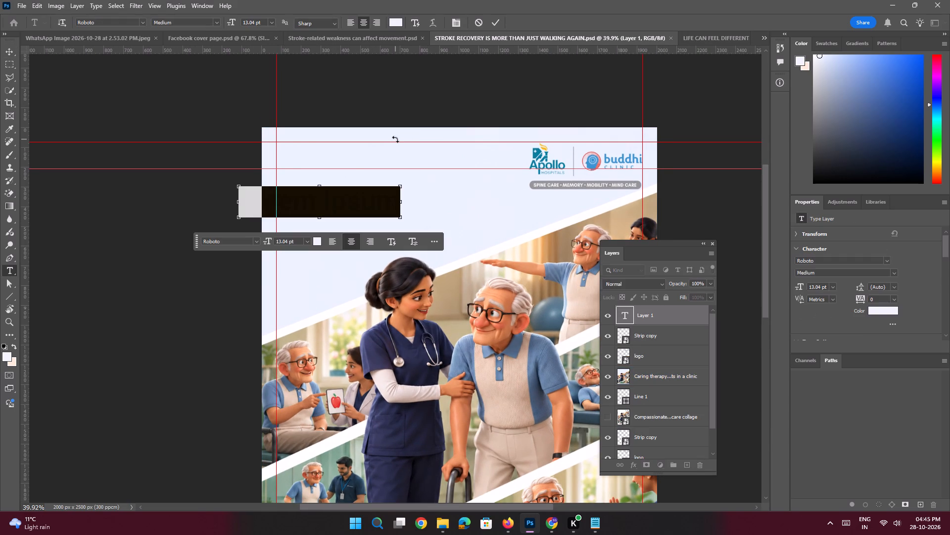
key("ctrl+v")
left_click(12, 51)
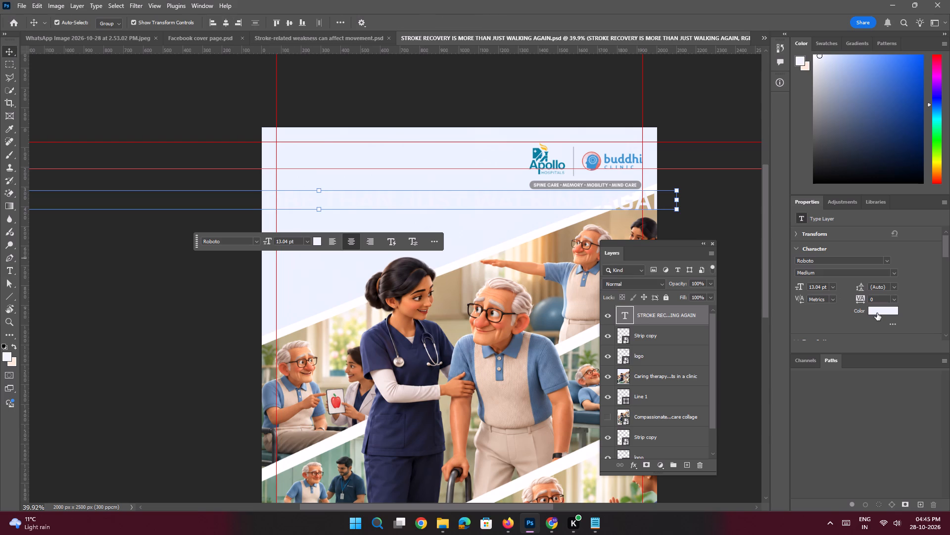
Set the headline's text colour to near-black and its Roboto font style to Bold.
left_click(879, 313)
left_click_drag(691, 384, 478, 401)
key("Return")
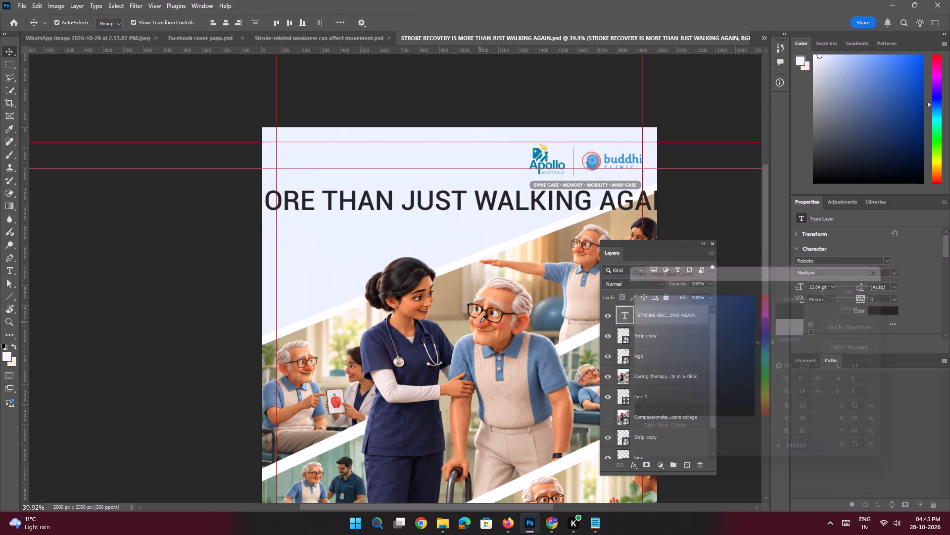
left_click(895, 274)
left_click(835, 465)
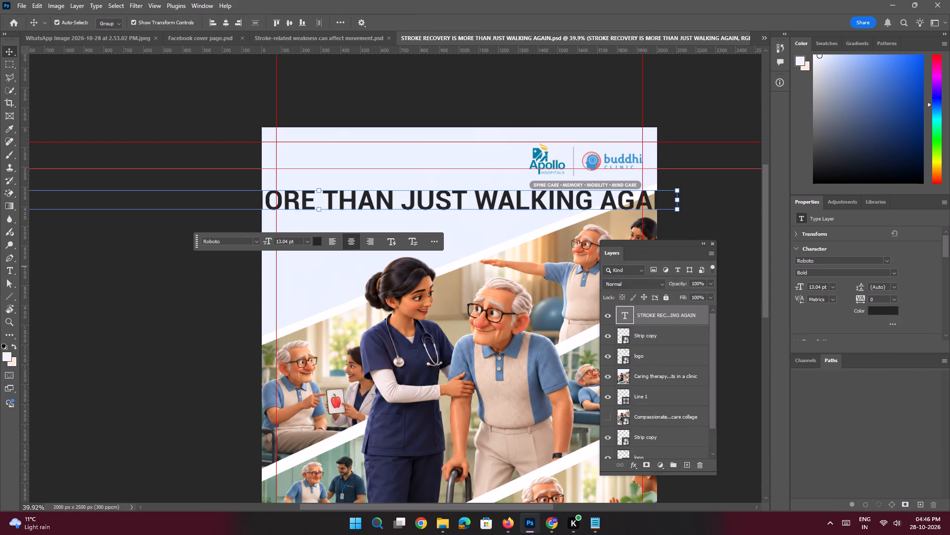
Move the headline up to just below the guide crossing the logos, and shift it right to bring more of its beginning onto the canvas.
left_click_drag(361, 200, 531, 178)
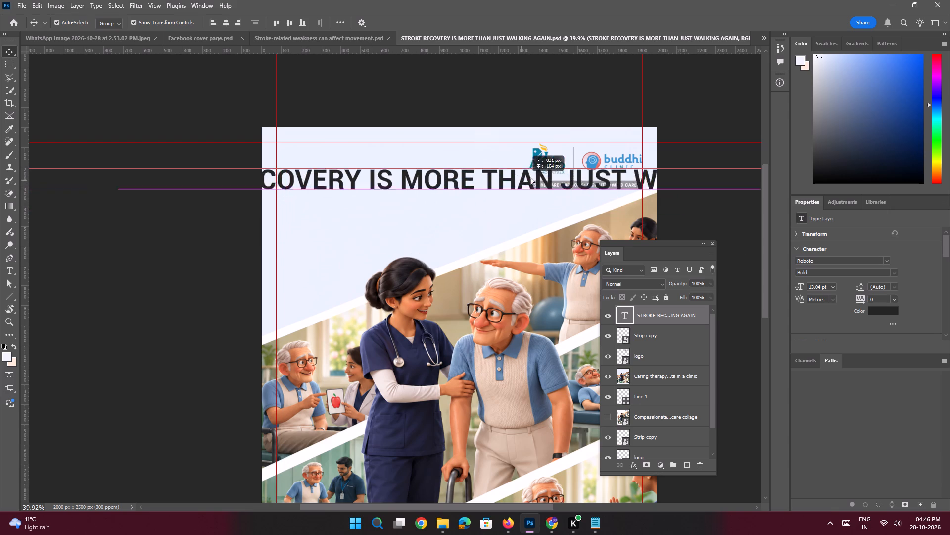
left_click_drag(531, 178, 594, 182)
Switch to Notepad and copy the Slide 1 headline "STROKE RECOVERY IS MORE THAN JUST WALKING AGAIN" again.
left_click(601, 522)
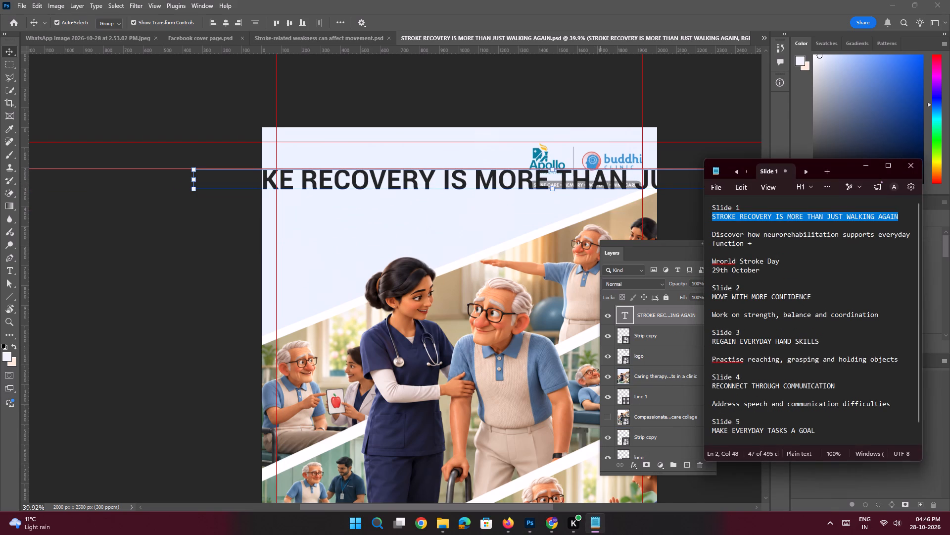
left_click(831, 263)
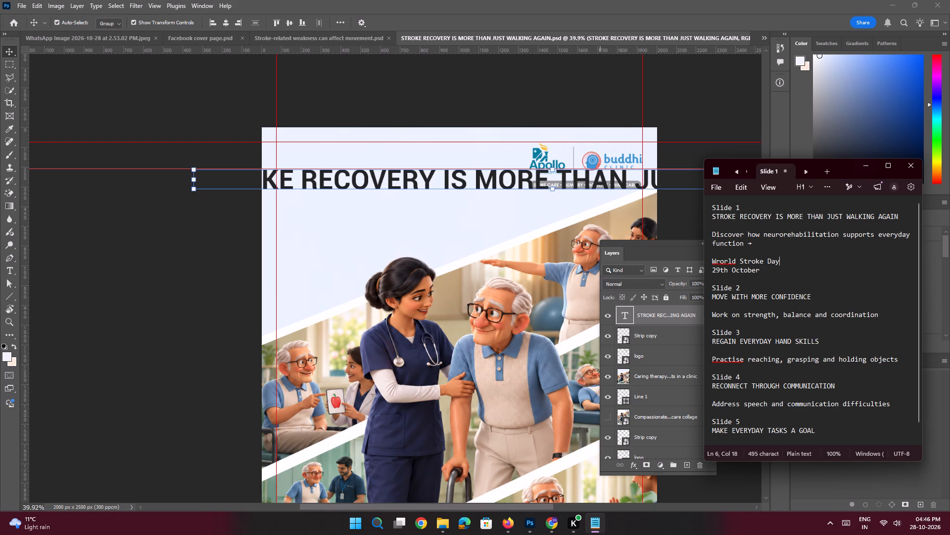
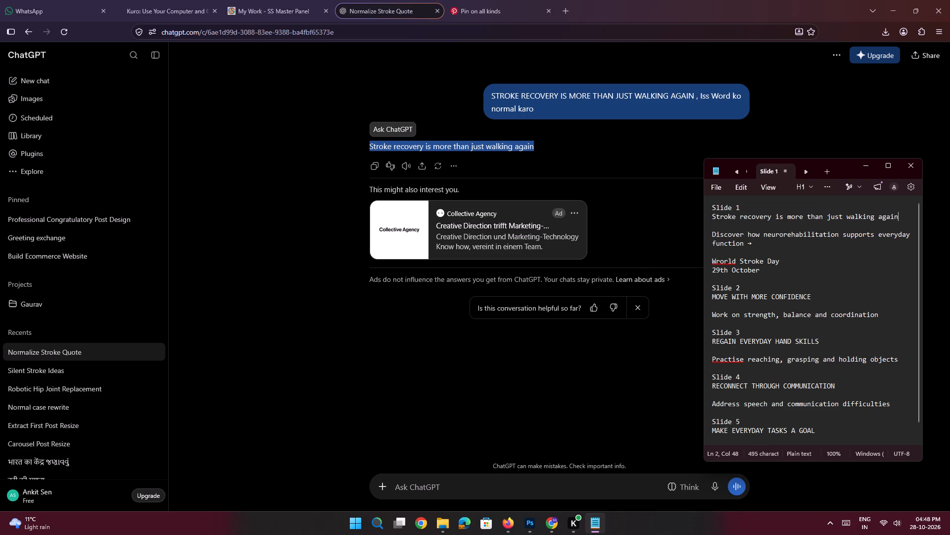
Copy only the words "Stroke recovery" from the Slide 1 headline in Notepad, and minimise the window.
left_click_drag(773, 217, 752, 217)
left_click_drag(752, 217, 710, 217)
key("ctrl+c")
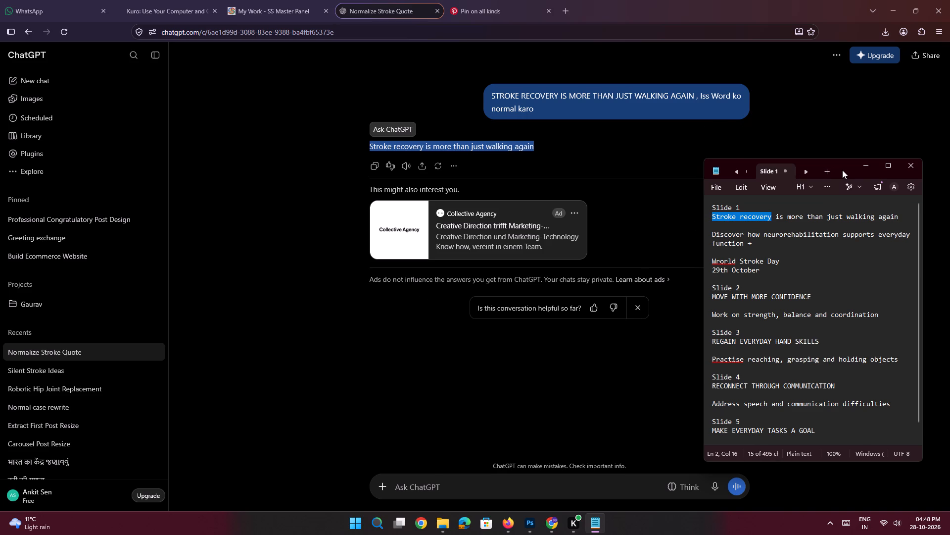
left_click(865, 168)
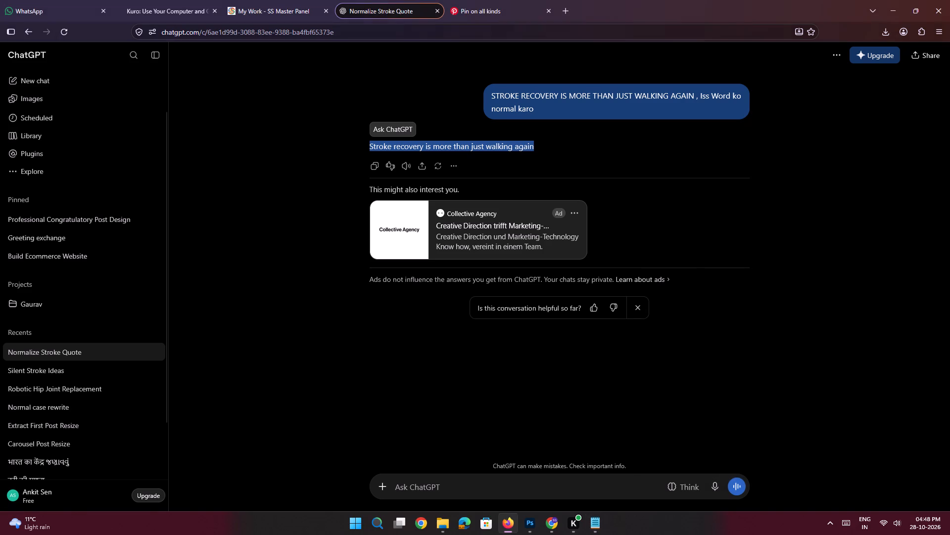
Switch to Photoshop and delete the all-caps headline text layer crossing the logos.
left_click(530, 523)
key("space")
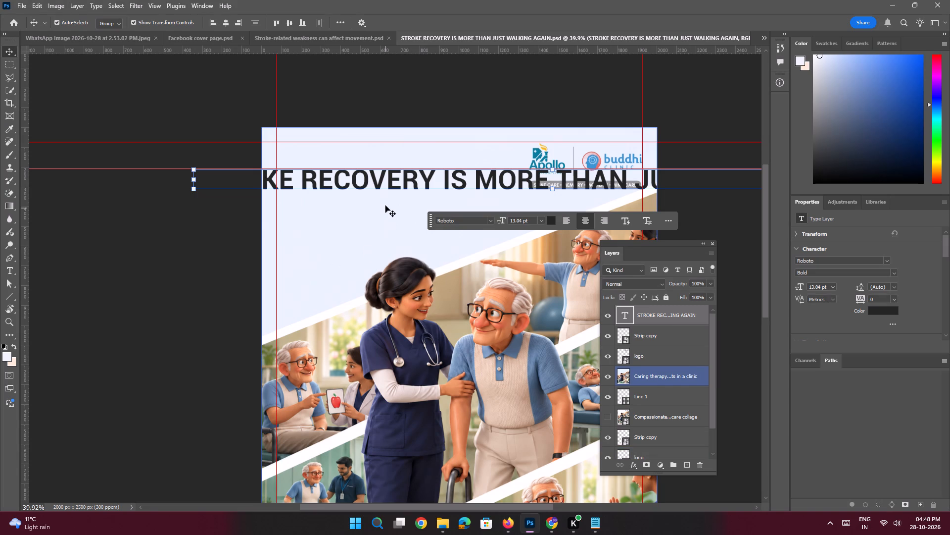
key("Delete")
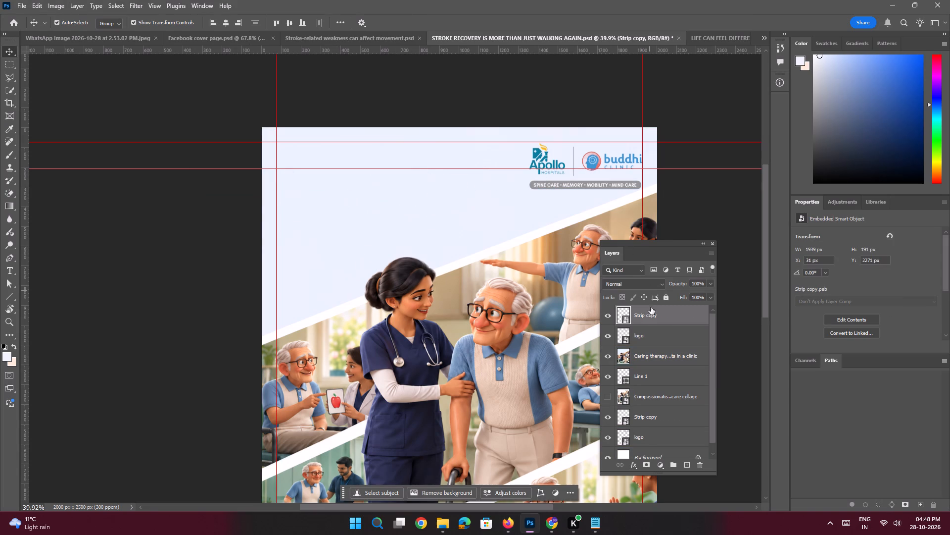
Add the copied "Stroke recovery" as text on a new layer, and move it right until the whole phrase is on the canvas.
left_click(690, 466)
key("space")
left_click_drag(309, 175, 326, 198, "ctrl")
key("t")
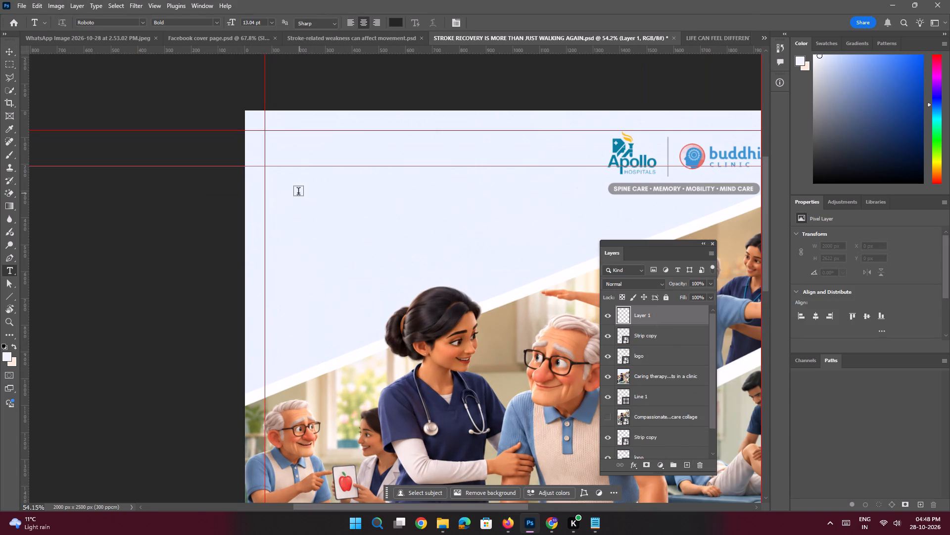
left_click(298, 193)
key("ctrl+v")
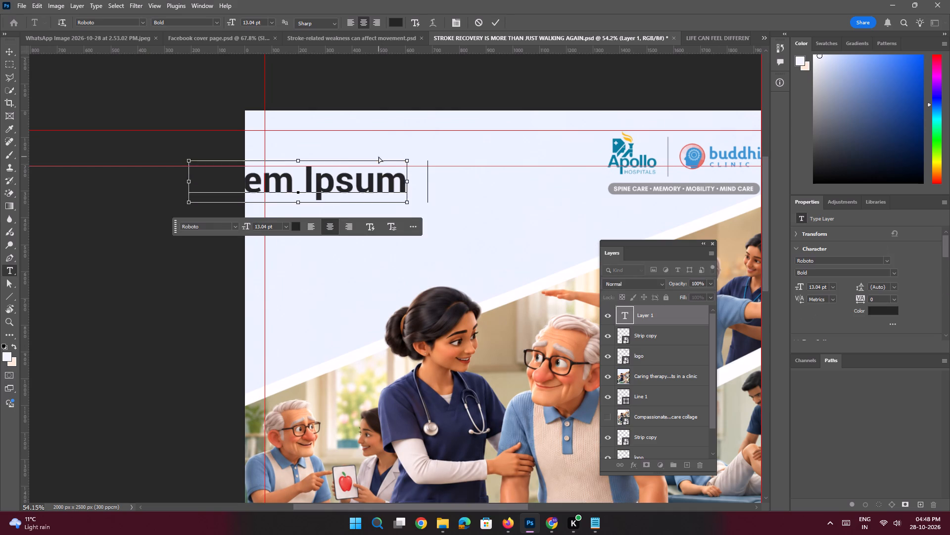
left_click(12, 52)
left_click_drag(318, 185, 409, 186)
Edit the headline text to capitalise the second word, making it "Stroke Recovery", and commit the change.
double_click(409, 185)
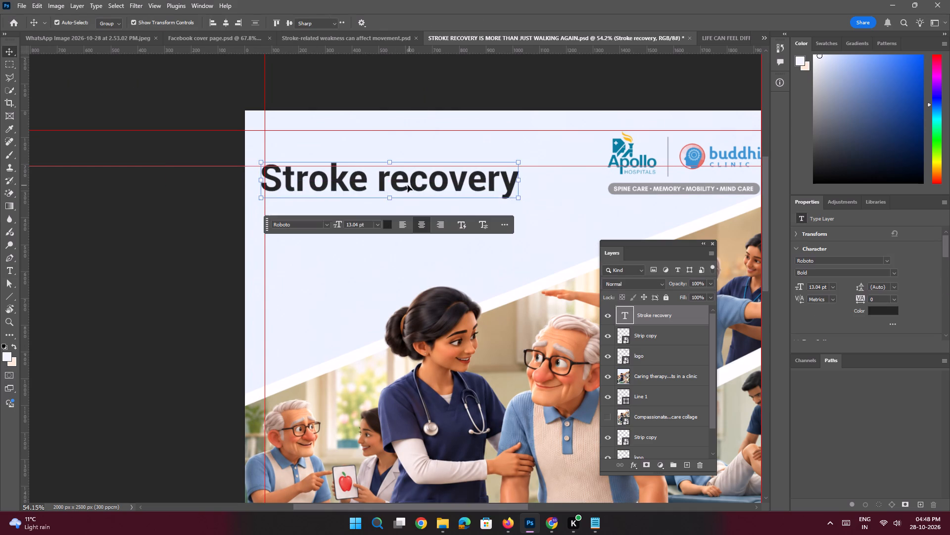
left_click(382, 178)
left_click(388, 177)
key("BackSpace")
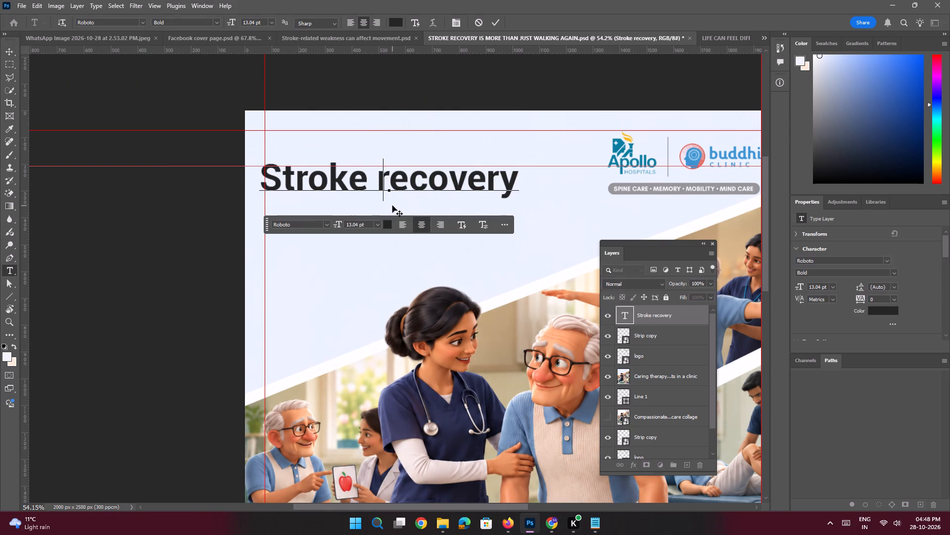
key("shift+r")
key("Return")
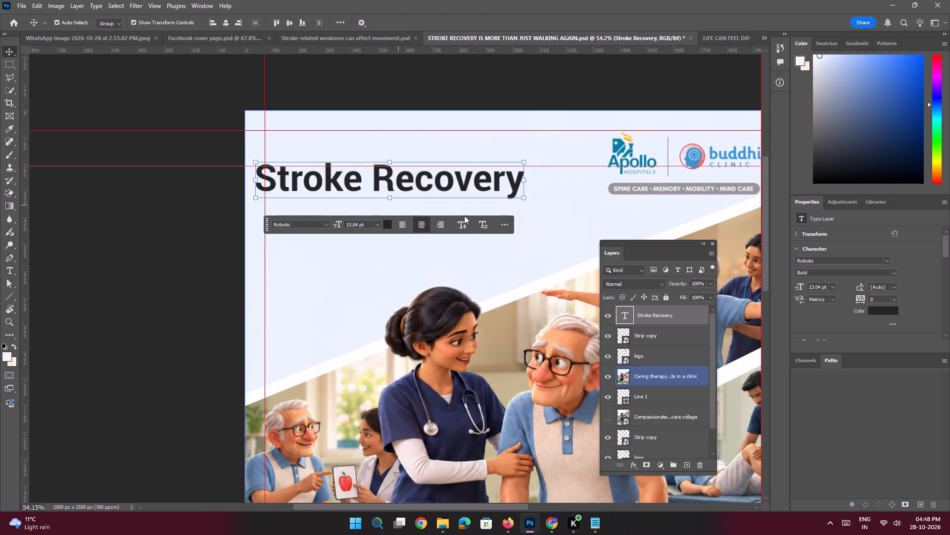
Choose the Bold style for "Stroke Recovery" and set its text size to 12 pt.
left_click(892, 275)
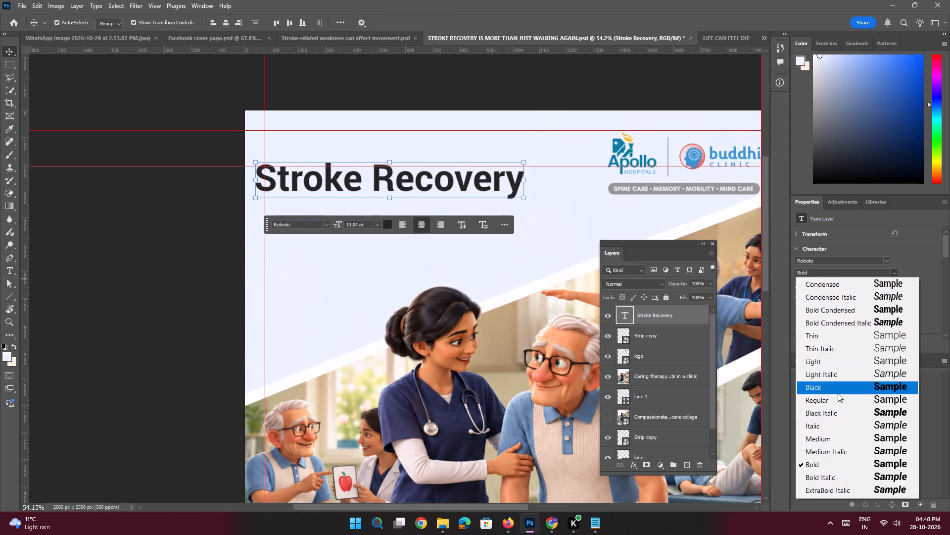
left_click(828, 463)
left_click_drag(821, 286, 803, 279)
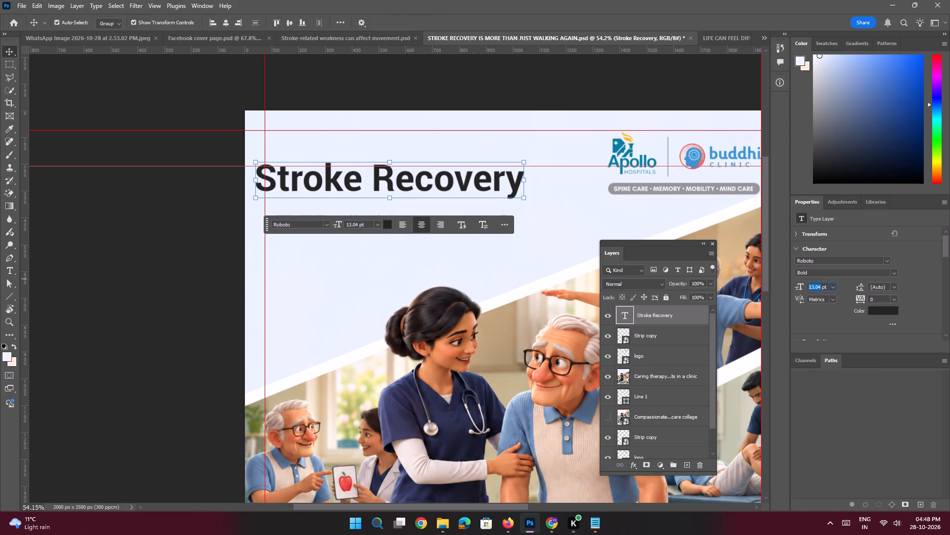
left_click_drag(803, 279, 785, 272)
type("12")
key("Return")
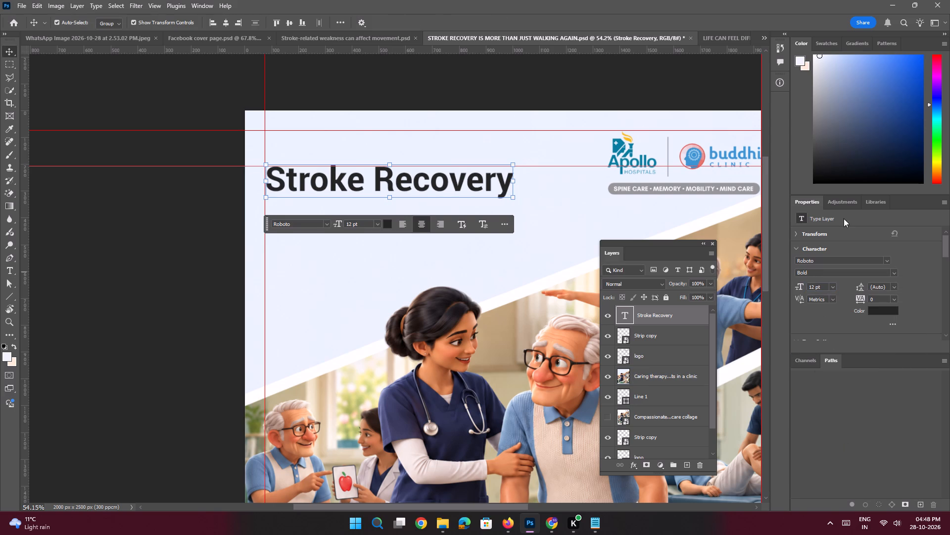
Set the "Stroke Recovery" text size to 10 pt.
left_click_drag(814, 287, 790, 267)
type("10")
key("Return")
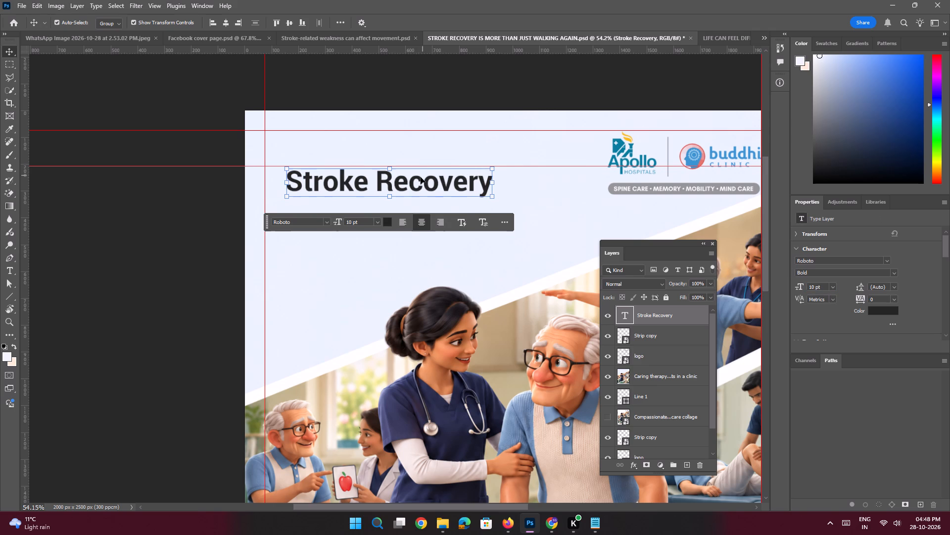
Align "Stroke Recovery" with its start on the left margin guide and its top at the guide crossing the logos, and deselect it.
left_click_drag(417, 182, 398, 180)
key("space")
left_click_drag(278, 176, 278, 177, "ctrl")
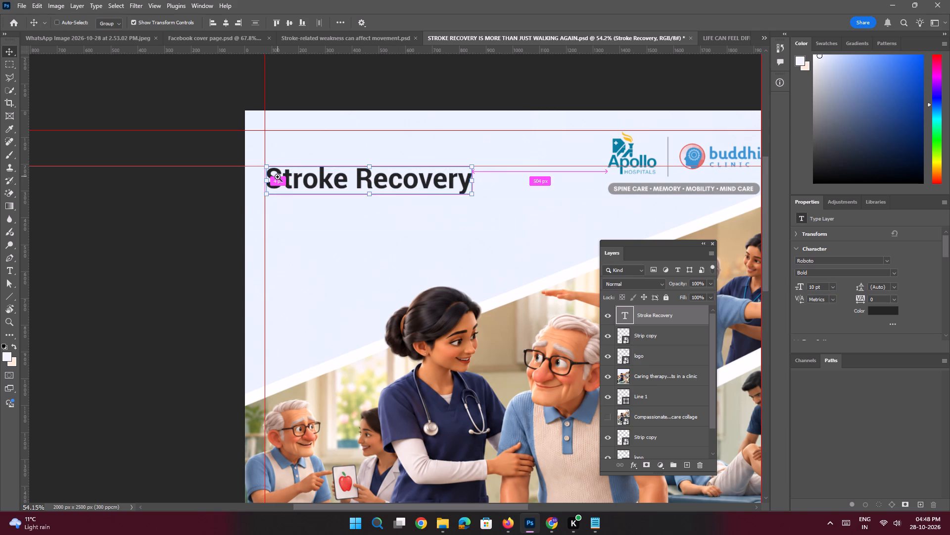
left_click_drag(278, 177, 342, 249, "ctrl")
left_click_drag(291, 167, 311, 188)
left_click_drag(341, 187, 341, 181)
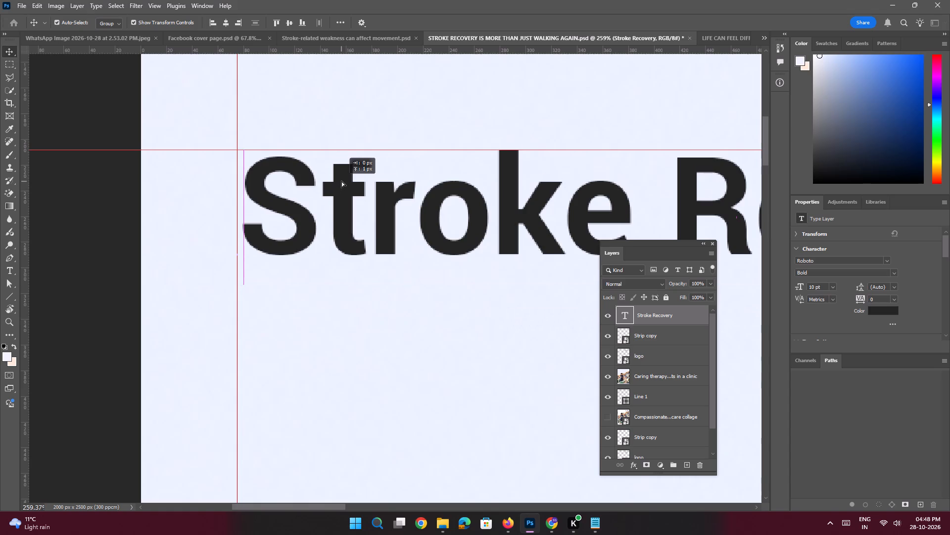
left_click_drag(341, 181, 341, 180)
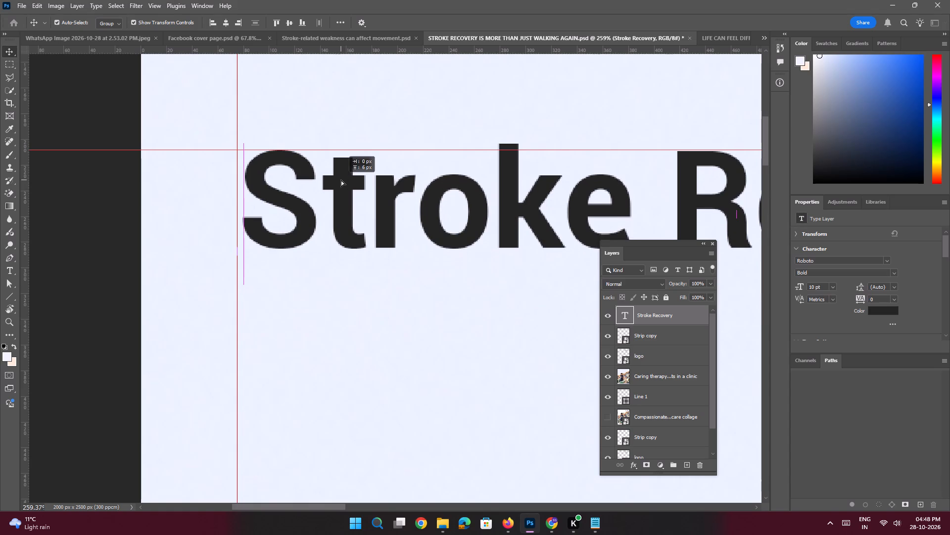
left_click_drag(341, 180, 336, 180)
key("ctrl+space")
key("ctrl+space")
key("ctrl+space")
key("ctrl+space")
left_click_drag(361, 172, 316, 159, "ctrl")
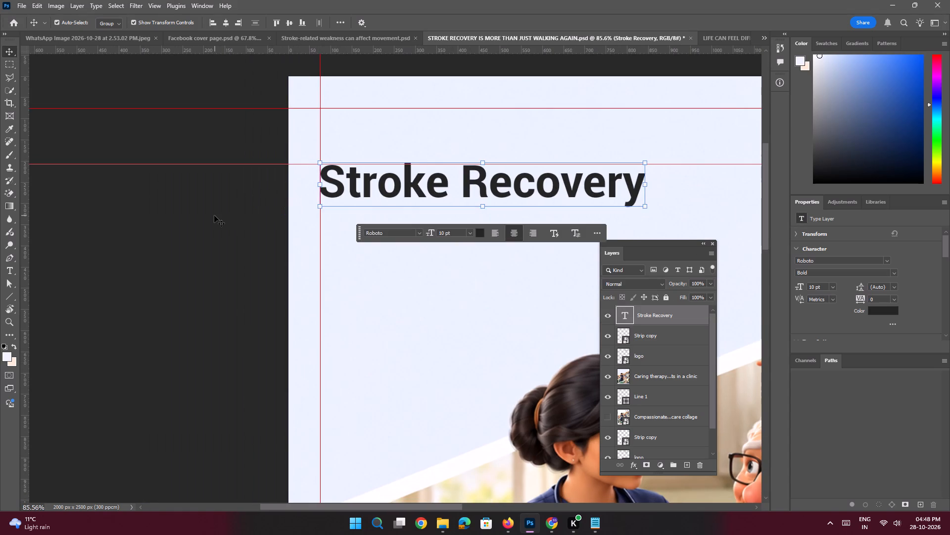
left_click(211, 215)
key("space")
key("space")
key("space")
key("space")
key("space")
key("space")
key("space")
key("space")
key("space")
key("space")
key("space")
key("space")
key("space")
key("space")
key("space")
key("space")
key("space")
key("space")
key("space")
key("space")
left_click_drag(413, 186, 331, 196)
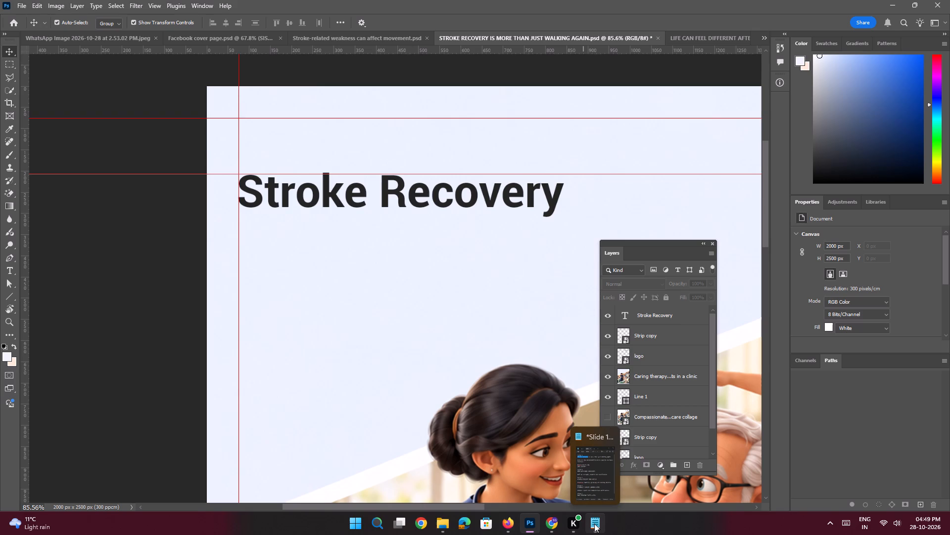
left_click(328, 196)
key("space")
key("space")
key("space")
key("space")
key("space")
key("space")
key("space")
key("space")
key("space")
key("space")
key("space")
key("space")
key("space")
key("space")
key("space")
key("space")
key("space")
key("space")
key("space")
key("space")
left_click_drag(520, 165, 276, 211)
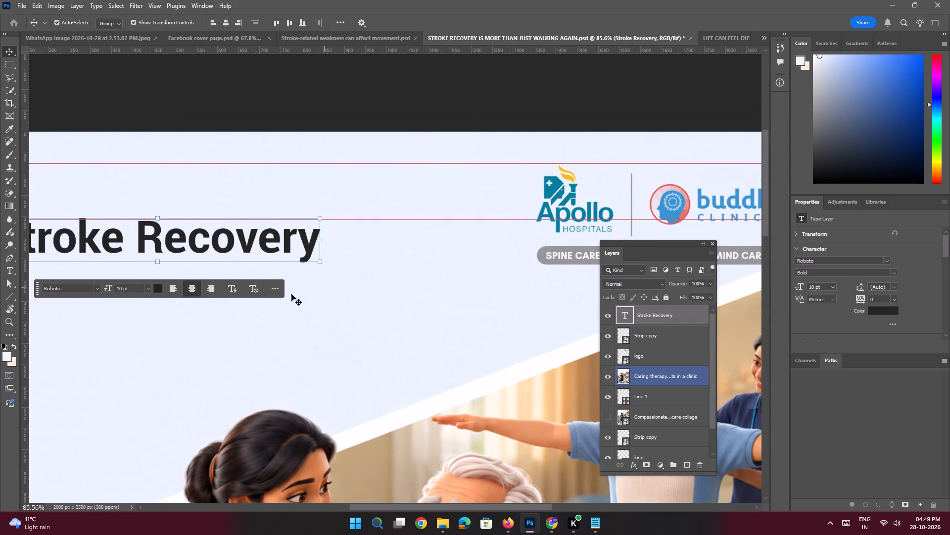
Recolour "Stroke Recovery" with the teal sampled from the Apollo logo.
left_click(159, 288)
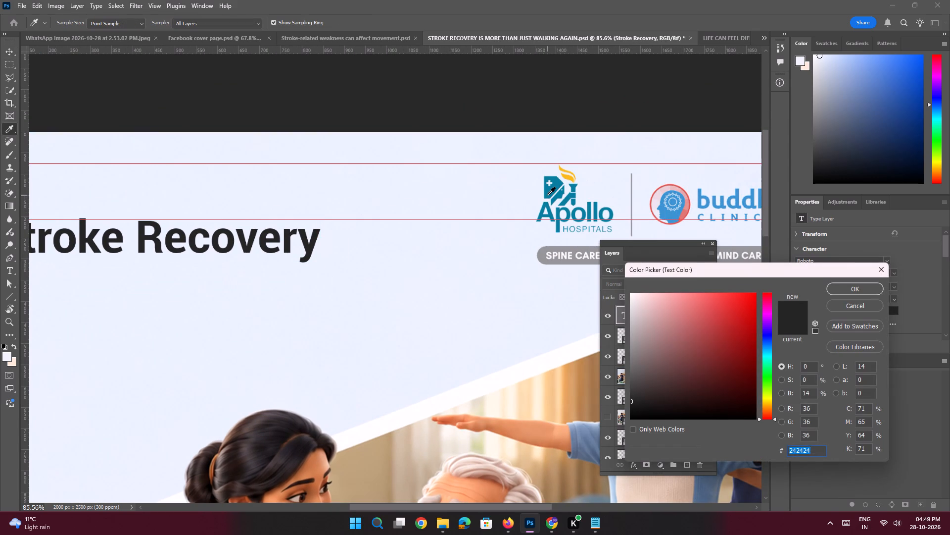
left_click(548, 195)
key("Return")
key("Return")
Copy the phrase "is more than just" from the Slide 1 headline in the Notepad copy.
key("space")
key("space")
key("space")
key("space")
key("space")
key("space")
key("space")
key("space")
key("space")
key("space")
key("space")
key("space")
key("space")
key("space")
key("space")
key("space")
key("space")
key("space")
key("space")
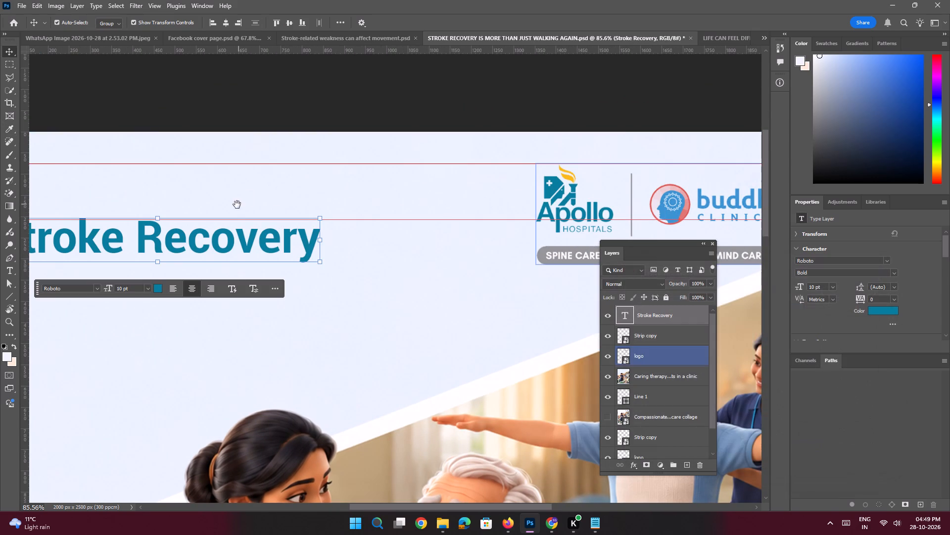
left_click_drag(237, 205, 545, 193)
left_click_drag(363, 212, 381, 227, "ctrl")
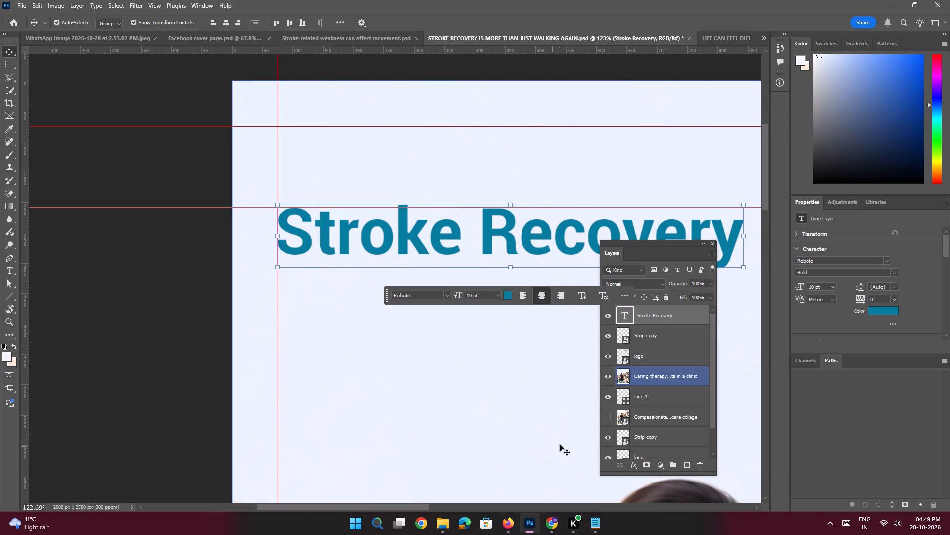
left_click(596, 519)
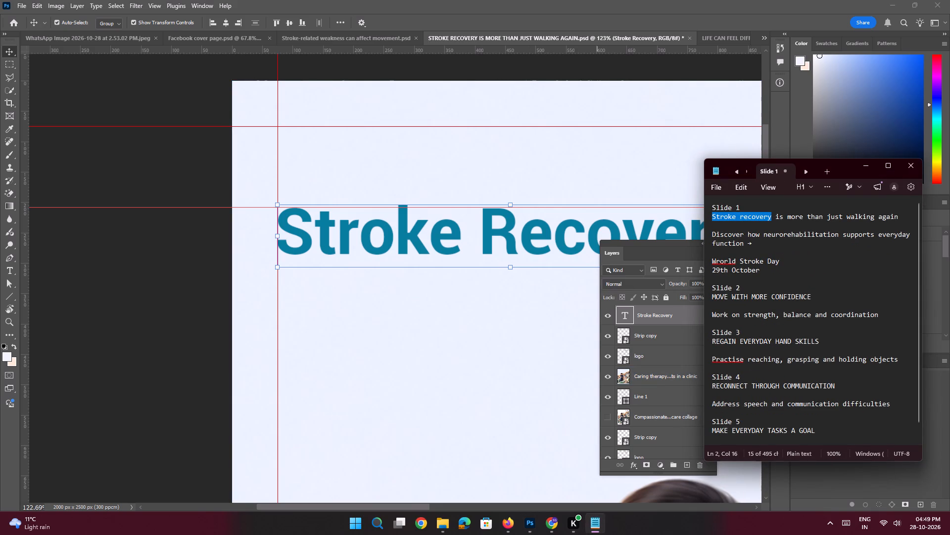
left_click_drag(841, 217, 778, 218)
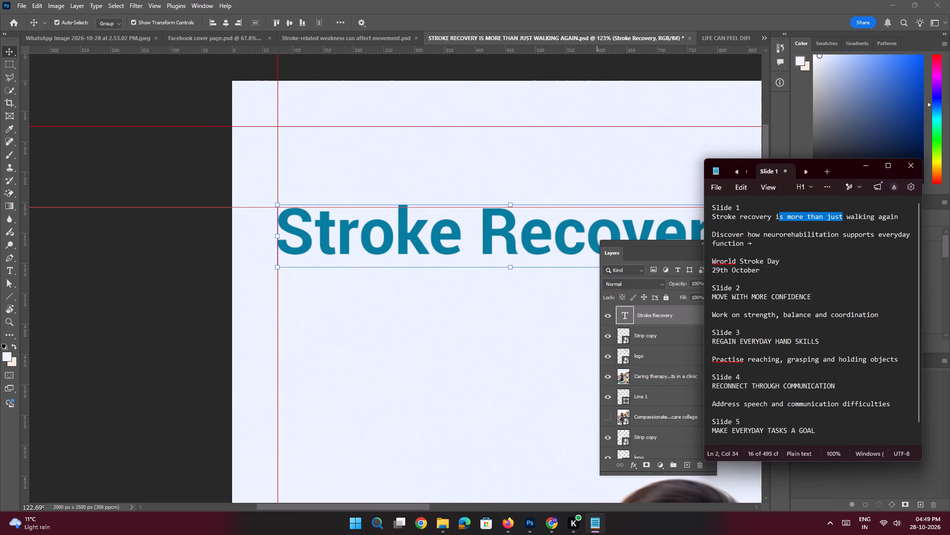
left_click_drag(778, 218, 775, 218)
key("ctrl+c")
Back in Photoshop, add a new text layer below "Stroke Recovery" containing the copied phrase "is more than just".
left_click(863, 165)
key("space")
key("space")
key("space")
key("space")
key("space")
key("space")
key("space")
key("space")
key("space")
key("space")
key("space")
key("space")
key("space")
key("space")
key("space")
key("space")
key("space")
key("space")
key("space")
key("space")
left_click_drag(410, 209, 237, 149)
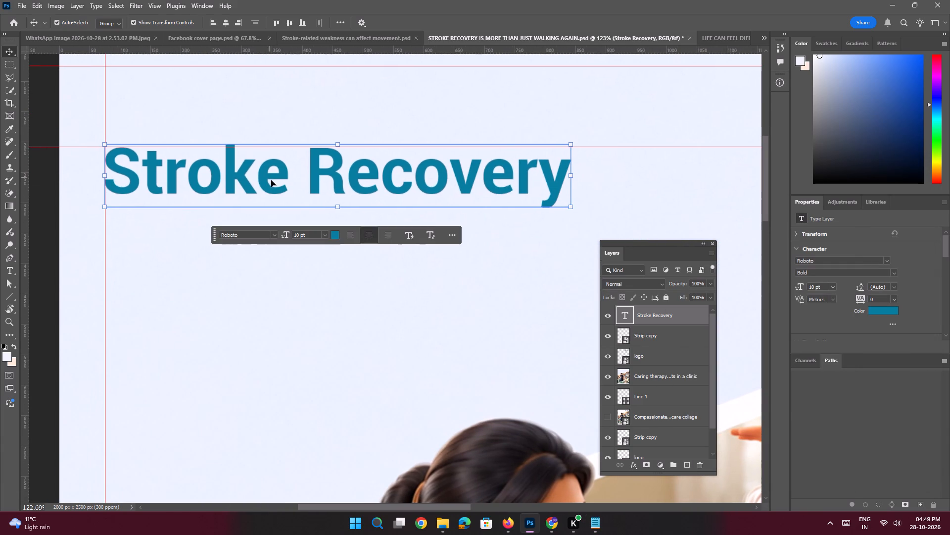
left_click(683, 467)
key("t")
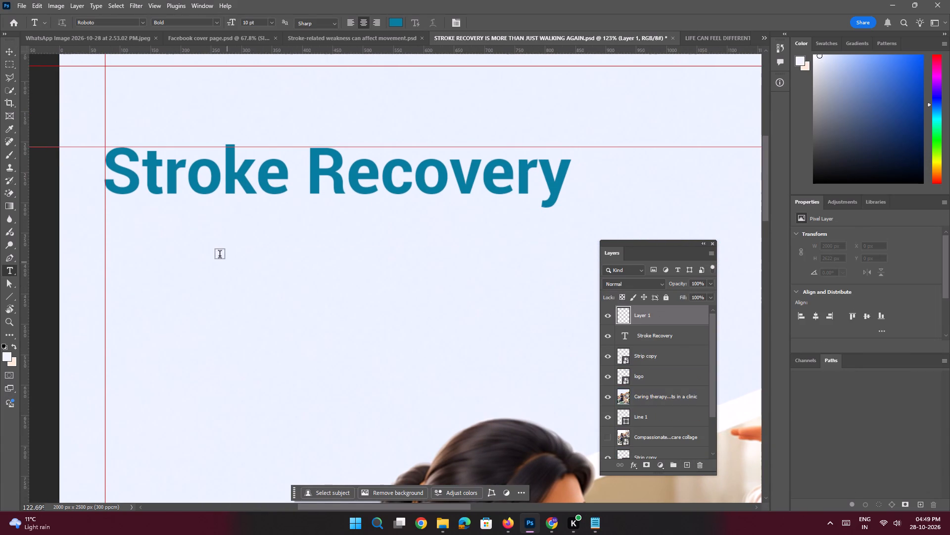
left_click(216, 252)
key("ctrl+v")
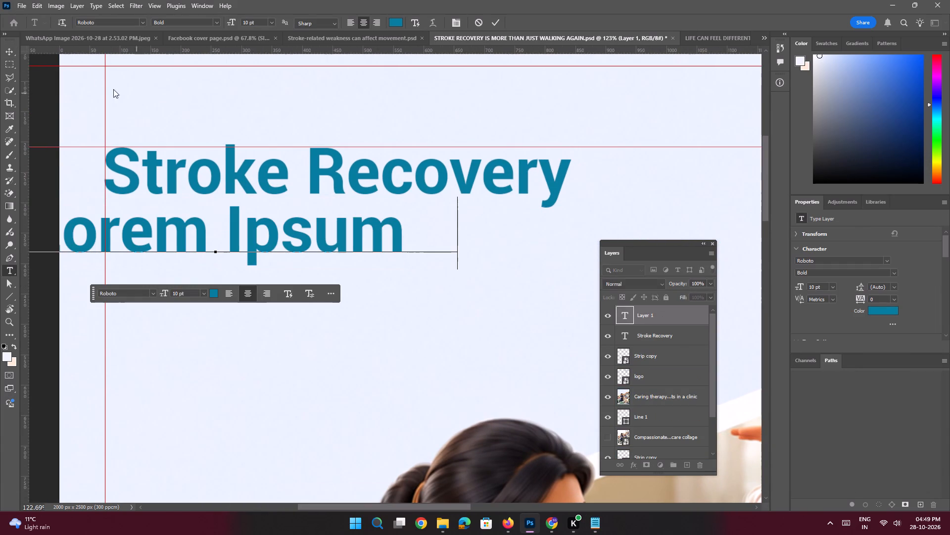
left_click(9, 52)
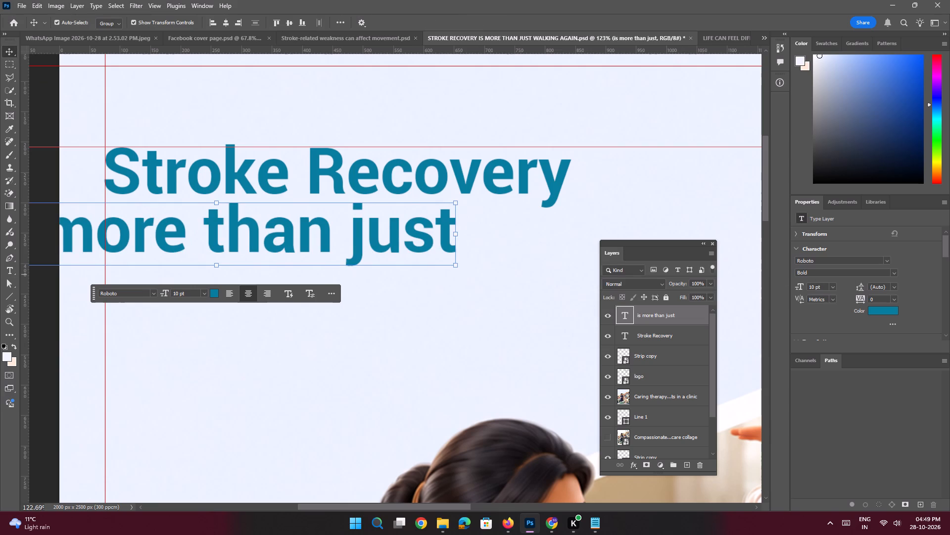
Choose the Regular style for "is more than just" and change its colour to dark grey.
left_click(895, 275)
left_click(828, 398)
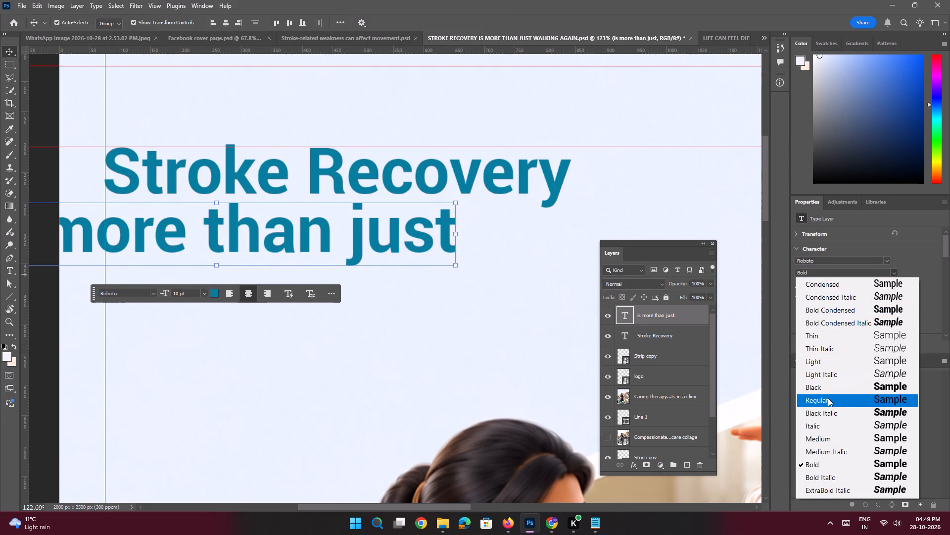
left_click(877, 310)
left_click_drag(665, 383, 587, 385)
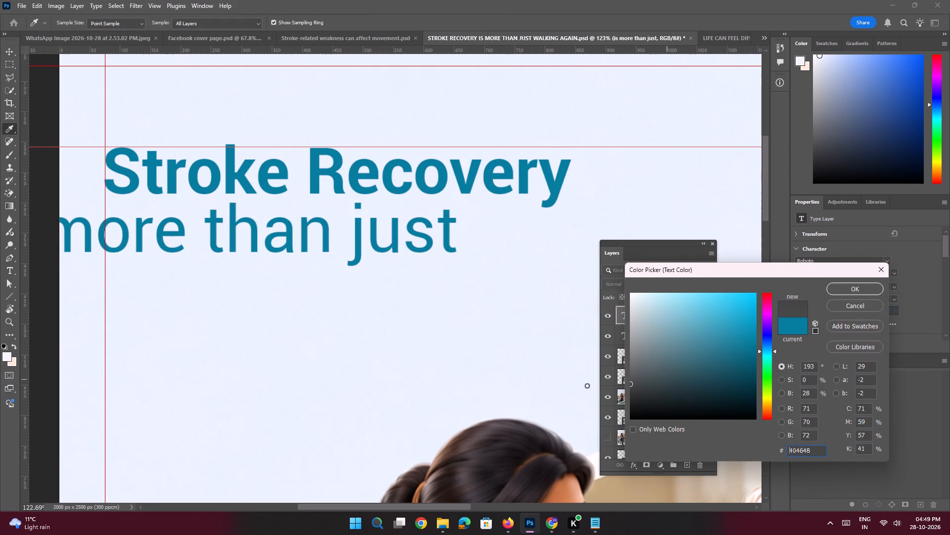
left_click_drag(587, 385, 572, 397)
key("Return")
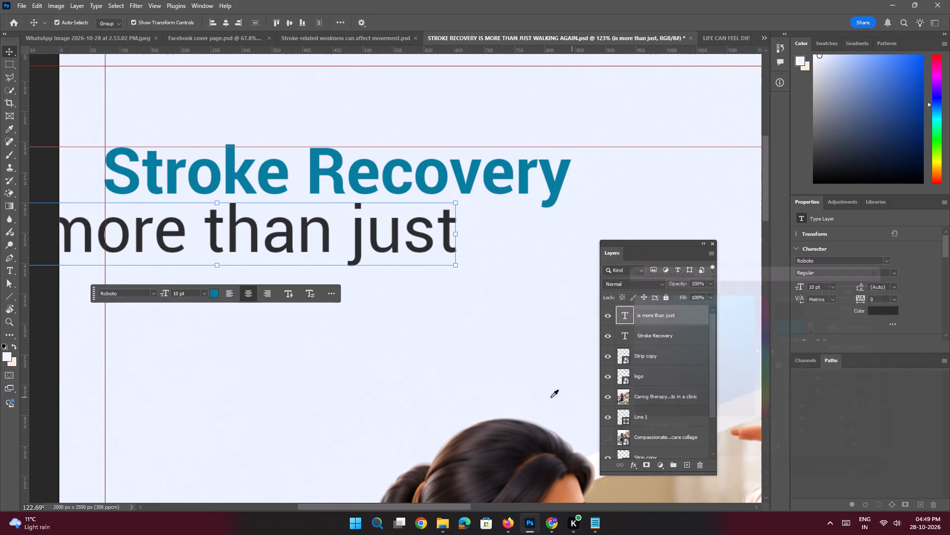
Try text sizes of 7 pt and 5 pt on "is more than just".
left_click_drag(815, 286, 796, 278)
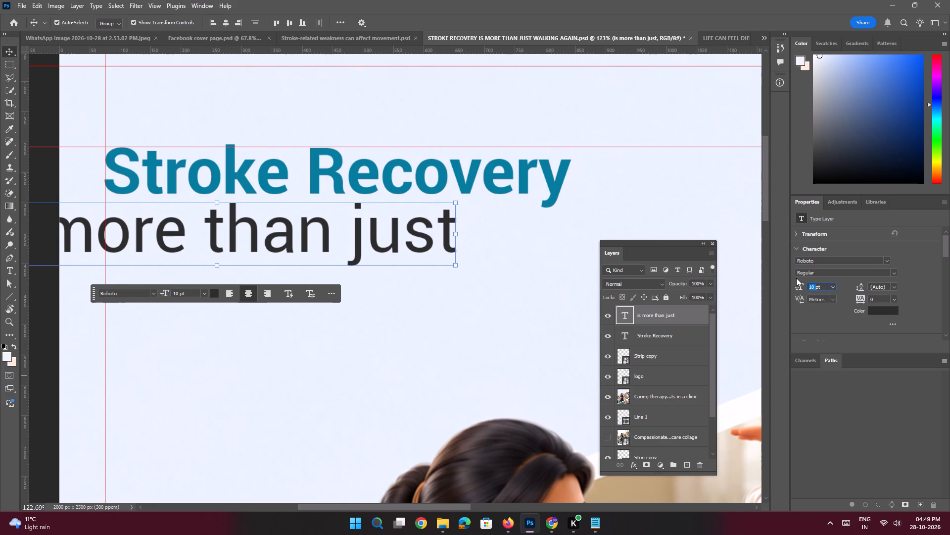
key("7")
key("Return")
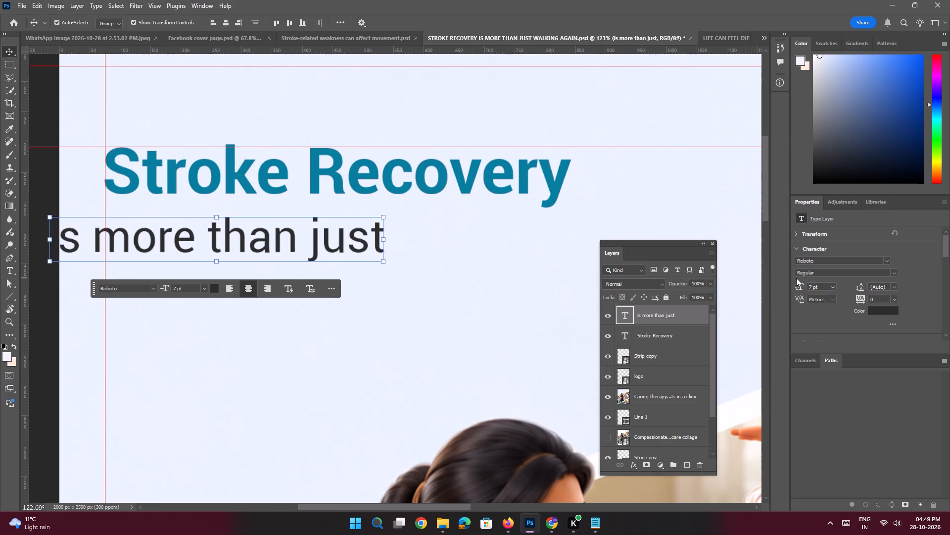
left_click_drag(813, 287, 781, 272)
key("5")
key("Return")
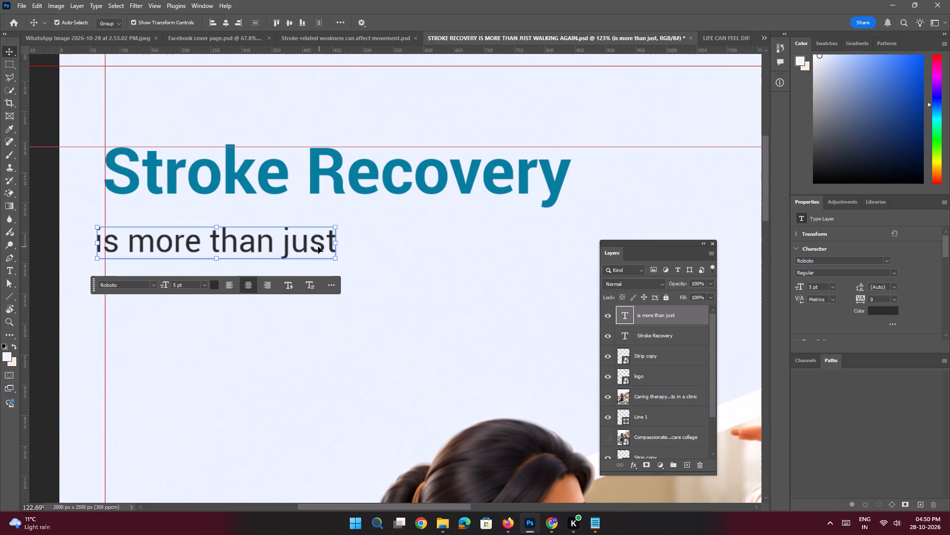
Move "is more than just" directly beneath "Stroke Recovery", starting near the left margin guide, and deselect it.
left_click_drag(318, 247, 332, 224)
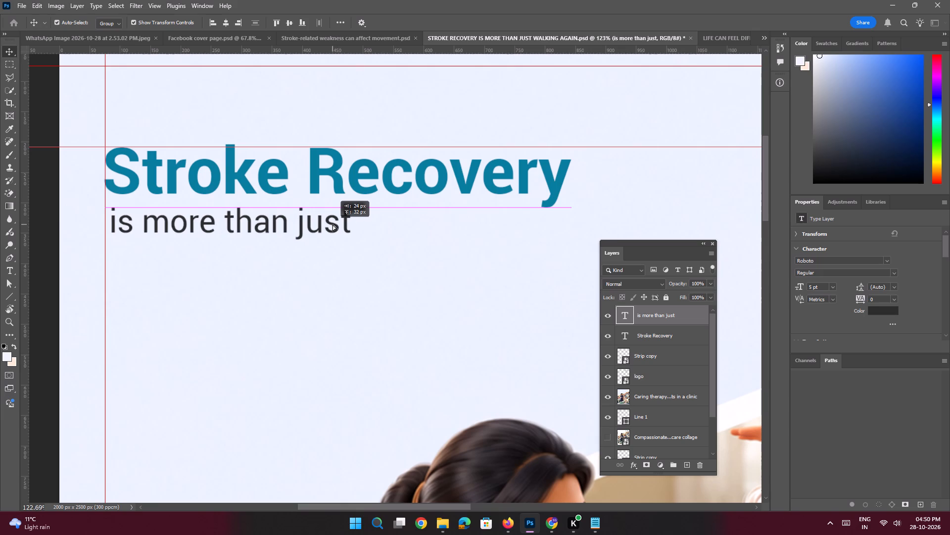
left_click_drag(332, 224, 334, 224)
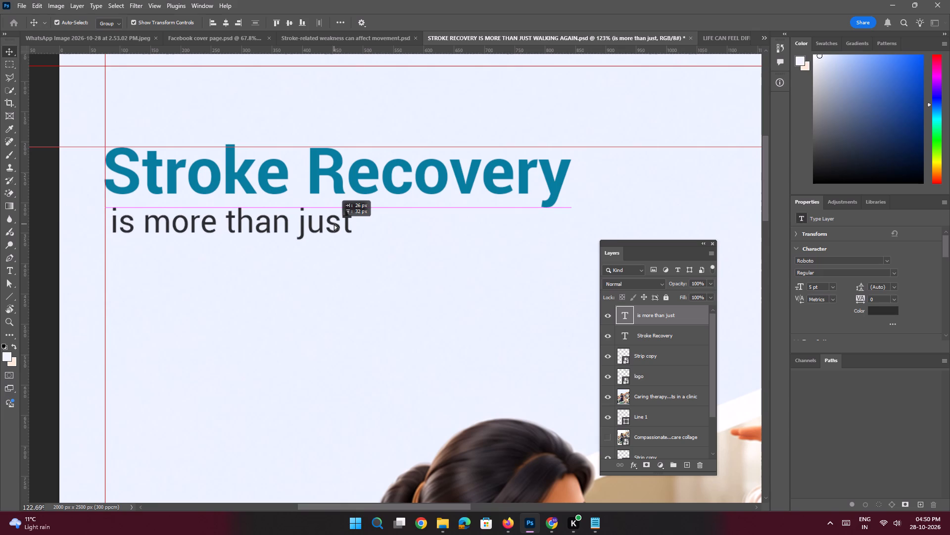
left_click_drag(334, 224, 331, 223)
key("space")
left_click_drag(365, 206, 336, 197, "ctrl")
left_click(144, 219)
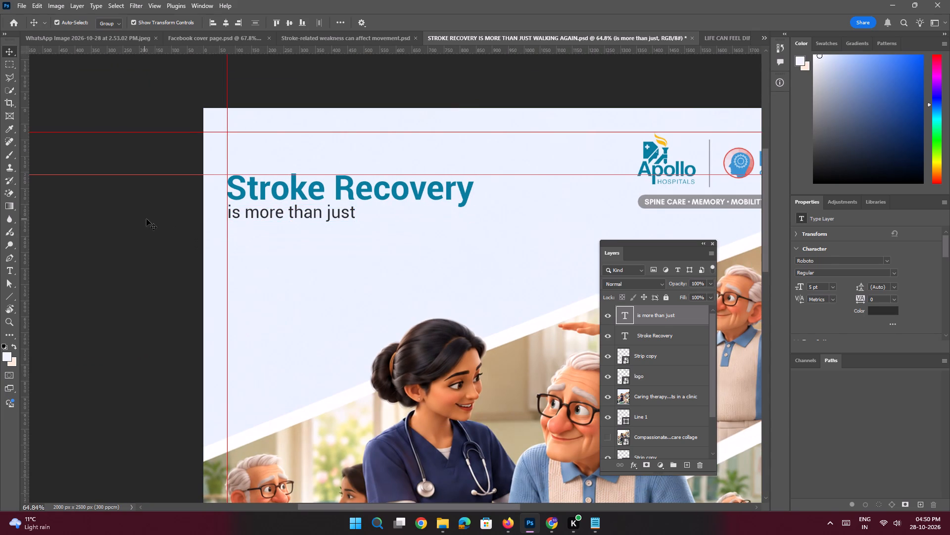
Examine the size and placement of "is more than just" against "Stroke Recovery", the guides and the whole slide.
key("space")
key("space")
key("space")
key("space")
key("space")
key("space")
key("space")
key("space")
key("space")
key("space")
key("space")
key("space")
left_click_drag(357, 195, 348, 195)
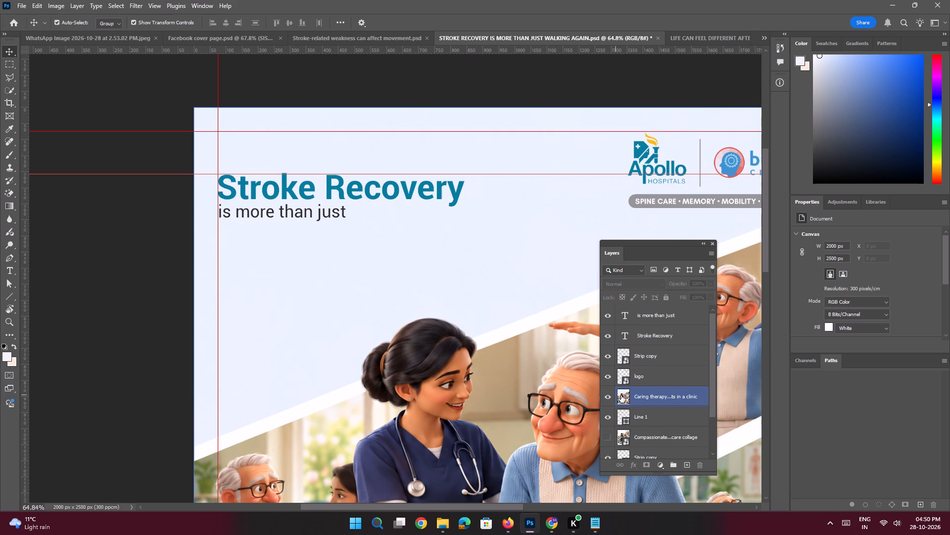
key("ctrl+space")
key("ctrl+space")
key("ctrl+space")
key("ctrl+space")
key("ctrl+space")
key("ctrl+space")
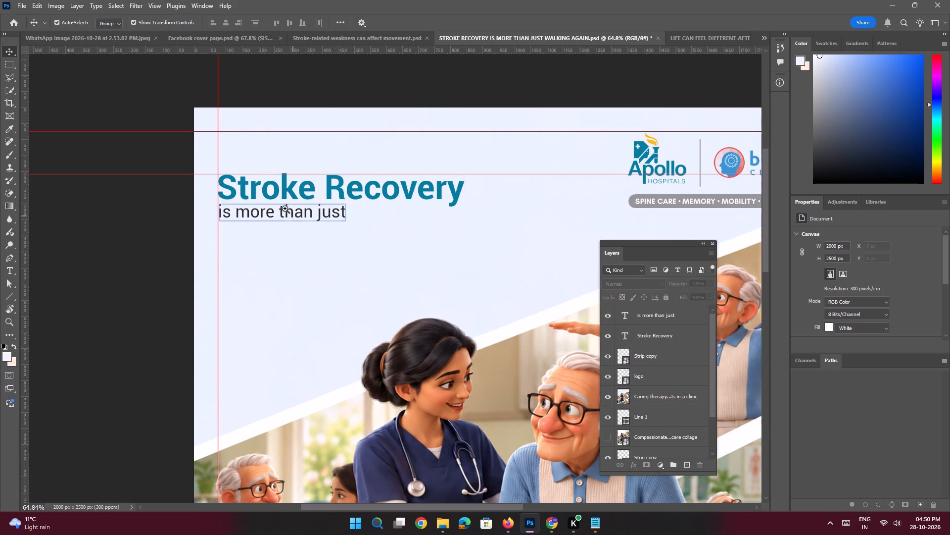
left_click_drag(283, 205, 305, 232, "ctrl")
left_click_drag(321, 211, 315, 212)
left_click(311, 215)
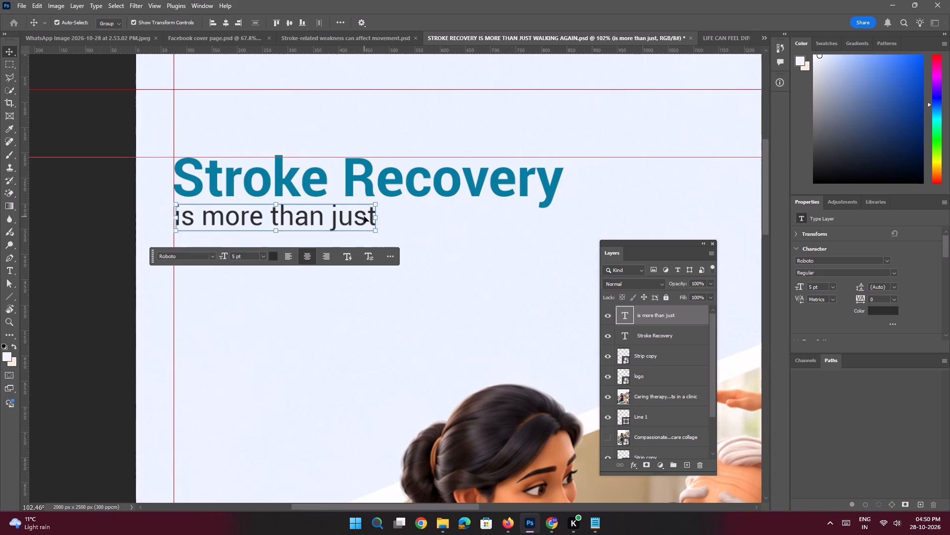
key("space")
left_click_drag(367, 206, 322, 191, "ctrl")
left_click_drag(370, 188, 358, 187)
left_click_drag(364, 182, 378, 192, "ctrl")
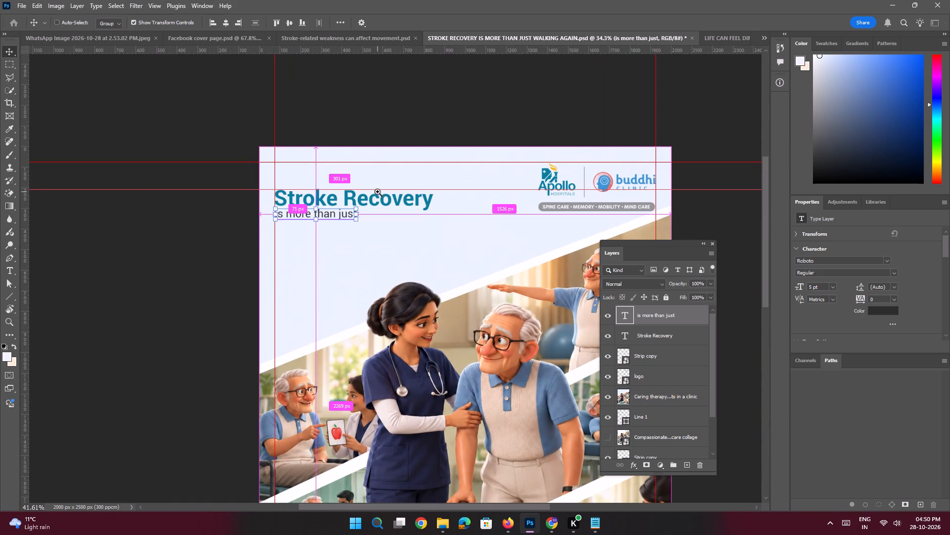
Copy the phrase "walking again" from the Slide 1 headline in the Notepad copy and return to Photoshop.
left_click(595, 521)
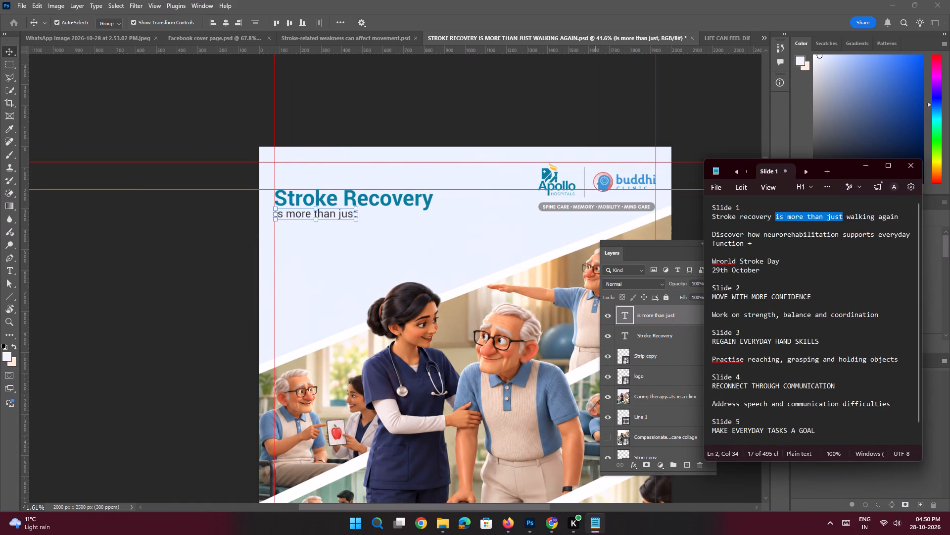
left_click_drag(898, 217, 847, 219)
key("ctrl+c")
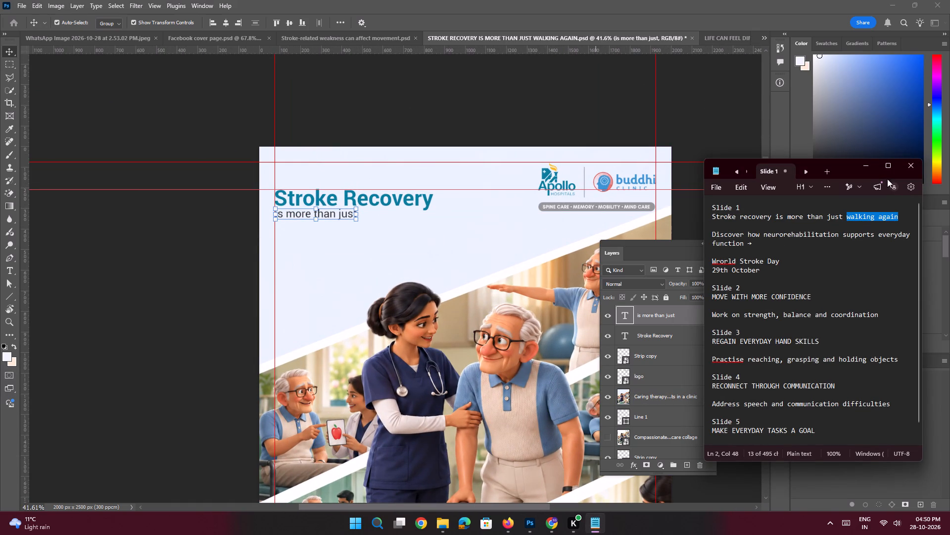
left_click(864, 168)
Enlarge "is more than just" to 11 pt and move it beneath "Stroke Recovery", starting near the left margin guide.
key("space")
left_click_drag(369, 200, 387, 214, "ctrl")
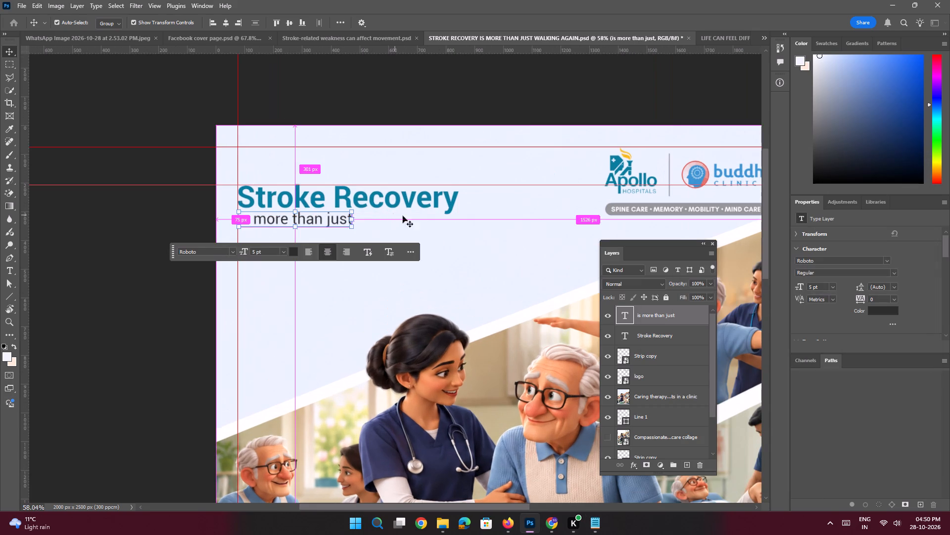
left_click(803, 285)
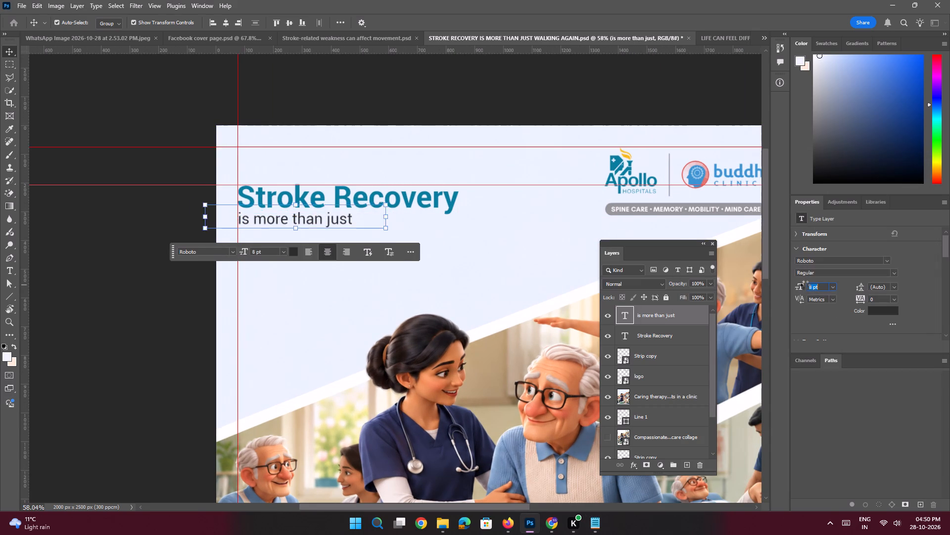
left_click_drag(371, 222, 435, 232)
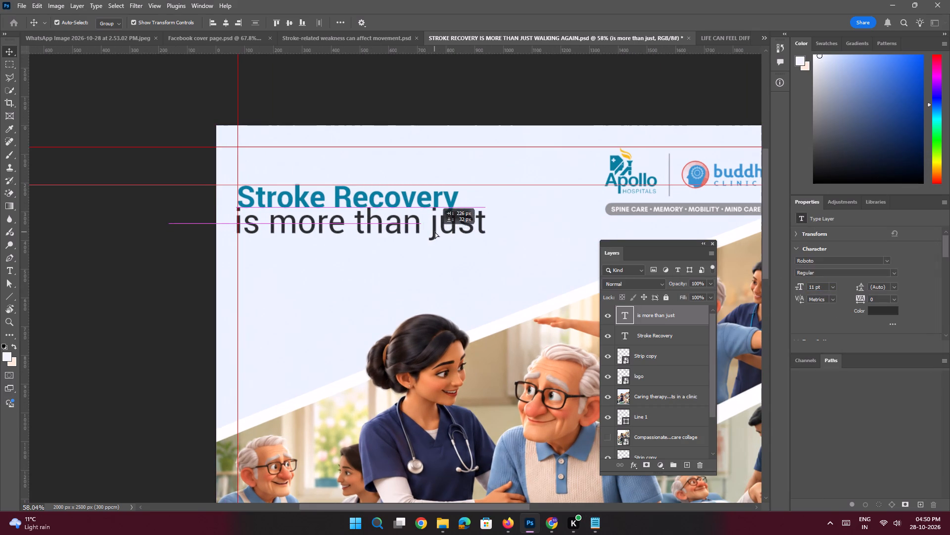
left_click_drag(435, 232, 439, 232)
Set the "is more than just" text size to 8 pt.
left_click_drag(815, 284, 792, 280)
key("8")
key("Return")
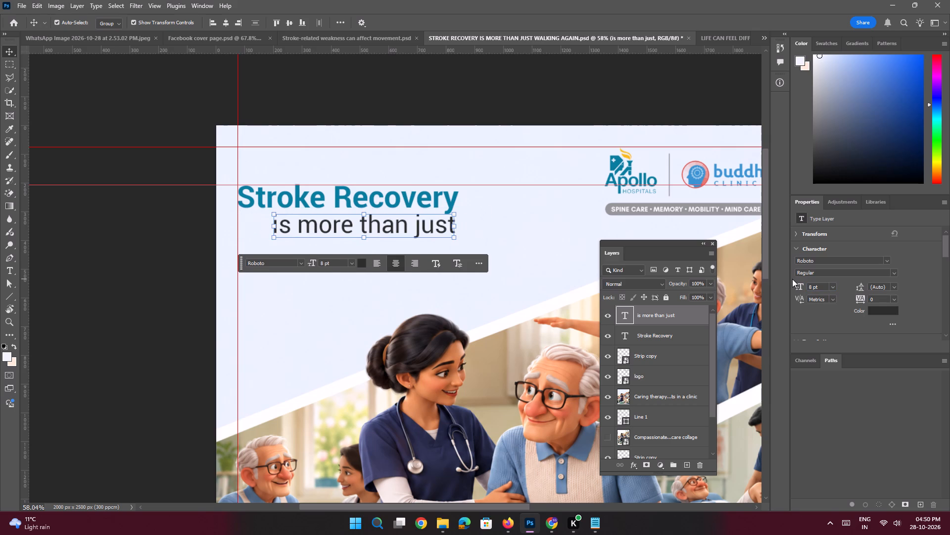
Align the start of "is more than just" with the left margin guide, directly beneath "Stroke Recovery", and deselect it.
left_click_drag(425, 228, 398, 227)
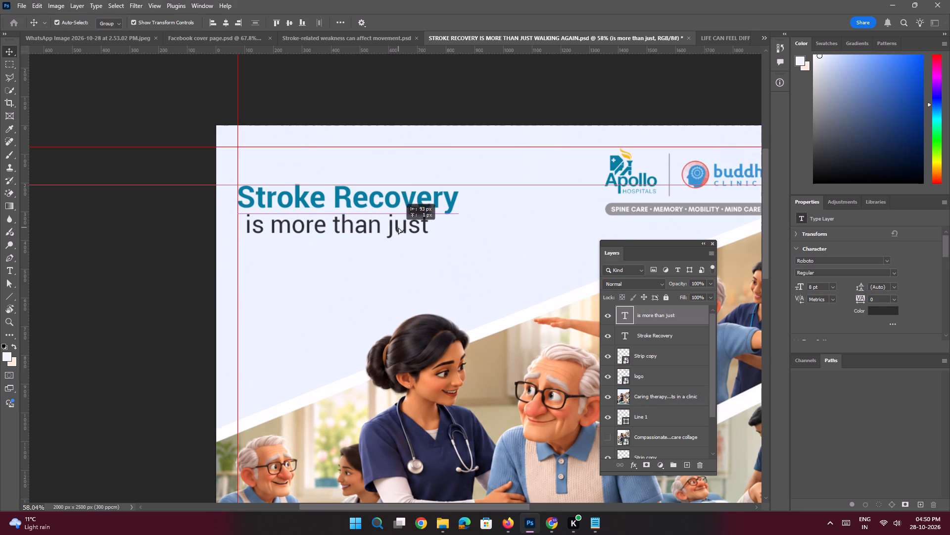
left_click_drag(398, 227, 392, 227)
key("ctrl+space")
left_click_drag(425, 206, 397, 199, "ctrl")
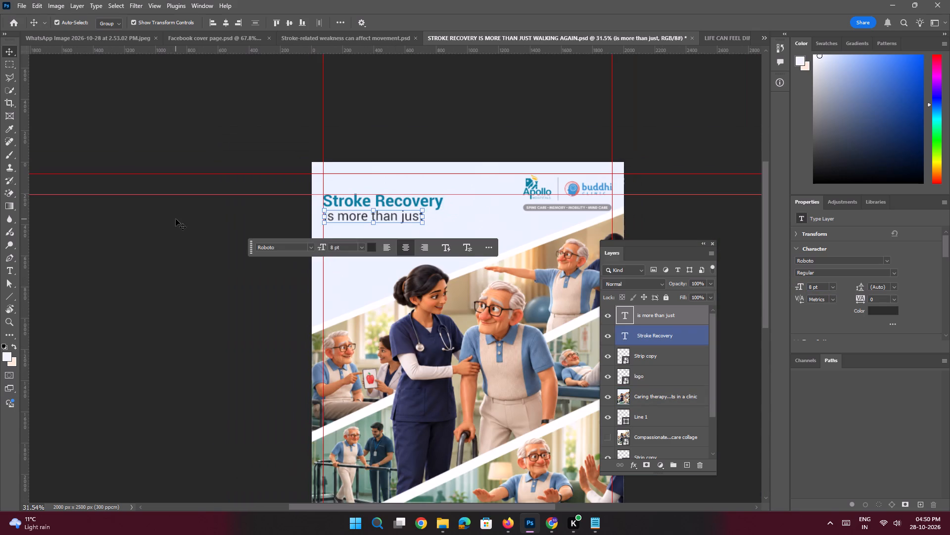
left_click(176, 219)
Set the "is more than just" text size to 6 pt.
left_click(415, 217)
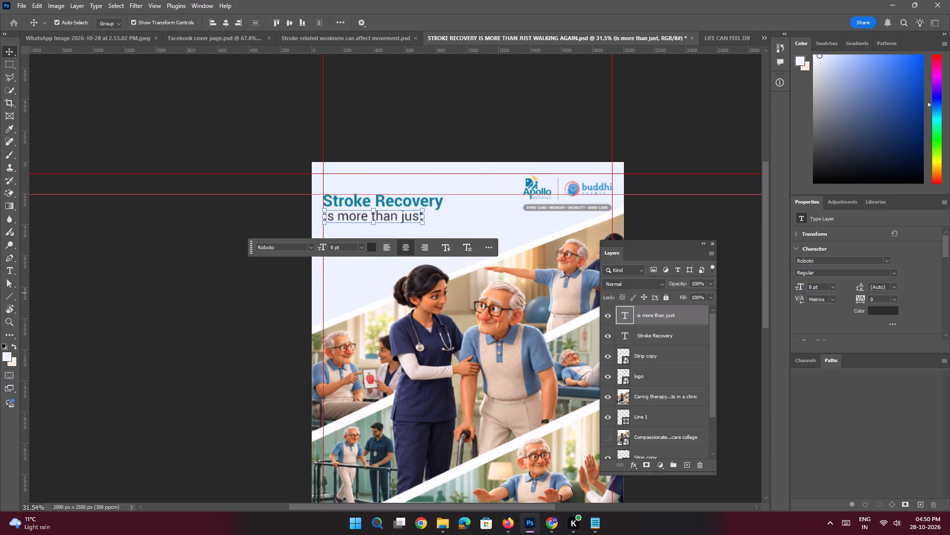
left_click_drag(812, 287, 780, 270)
key("6")
key("Return")
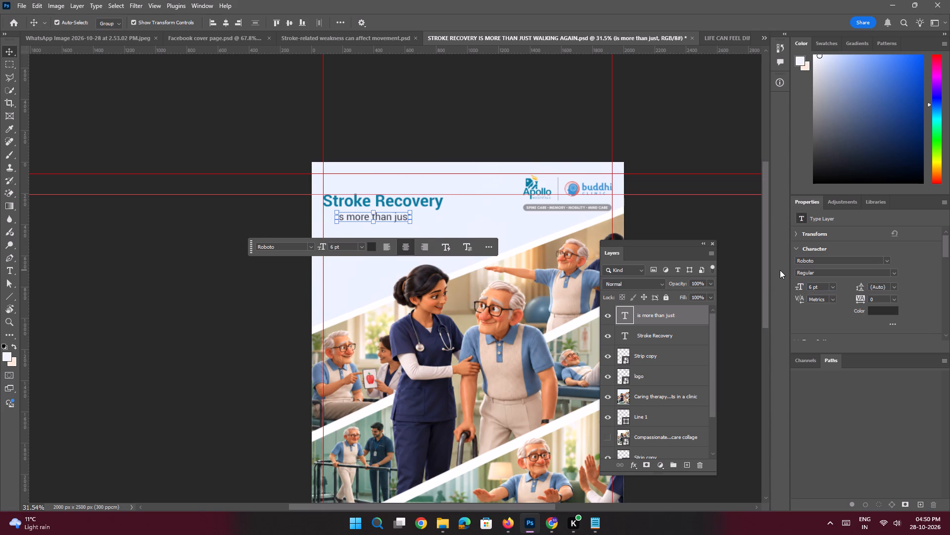
Align the start of "is more than just" with the left margin guide and tuck it slightly closer beneath "Stroke Recovery".
key("space")
left_click_drag(365, 204, 401, 244, "ctrl")
left_click_drag(378, 240, 355, 233)
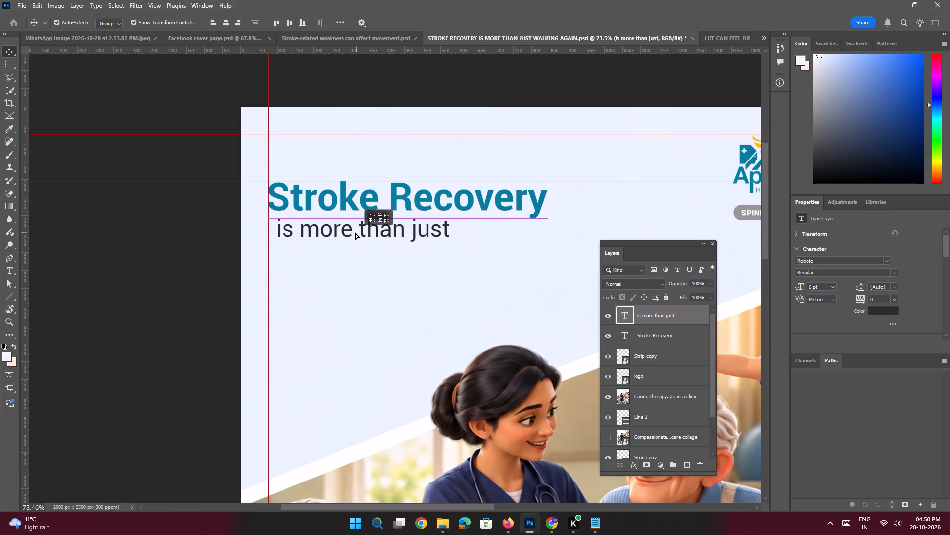
left_click_drag(355, 233, 349, 233)
key("space")
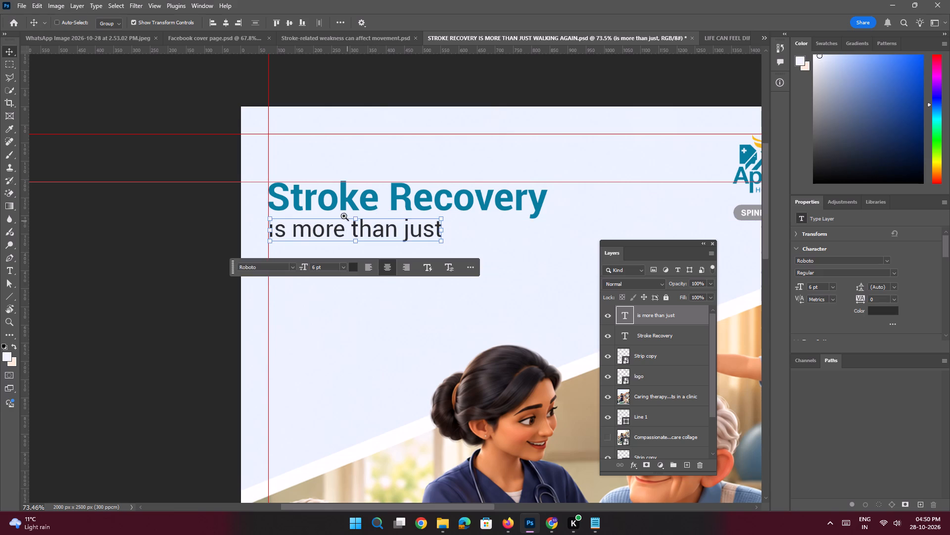
left_click_drag(343, 215, 366, 234, "ctrl")
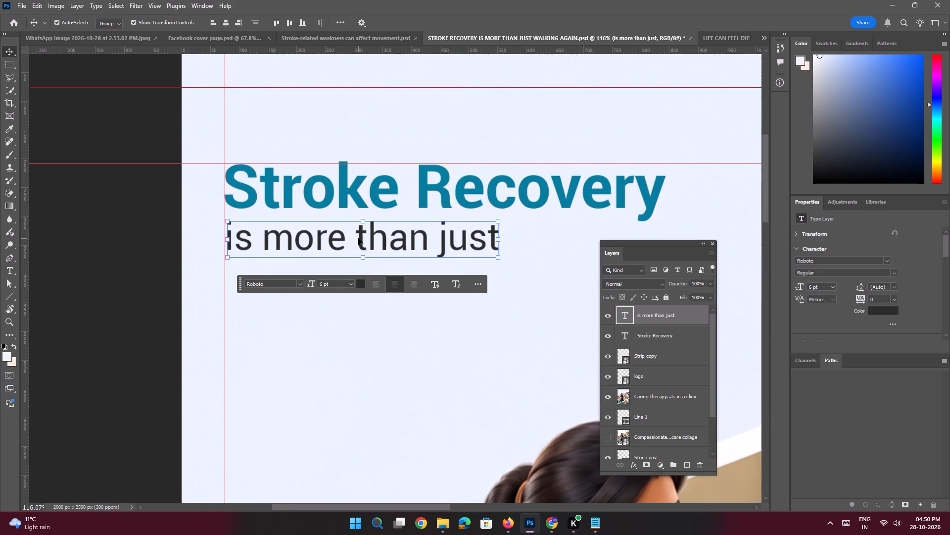
key("Left")
key("Left")
key("Left")
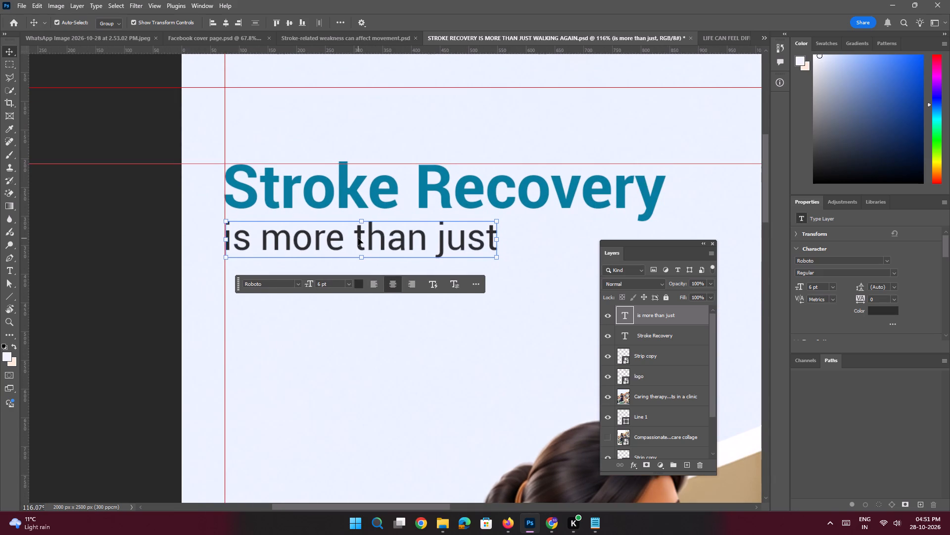
key("Up")
key("Up")
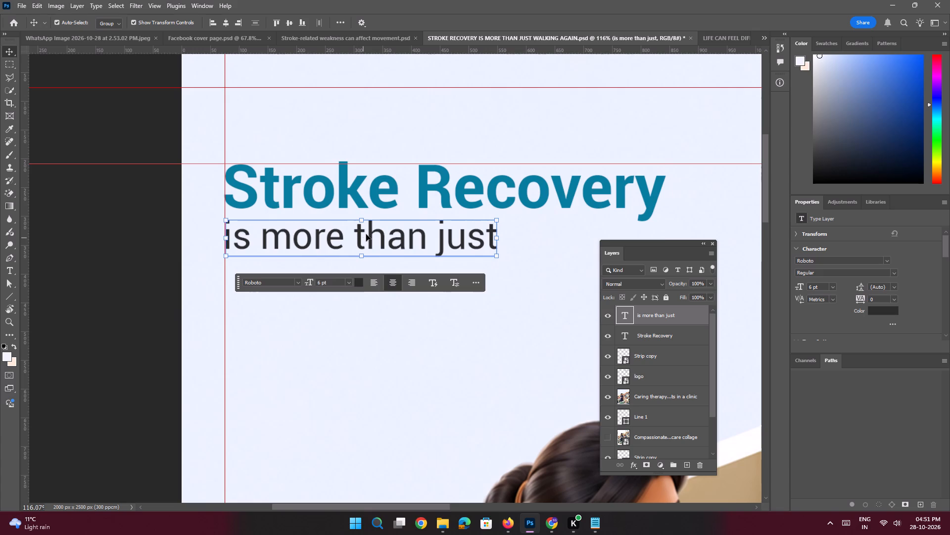
Duplicate the "Stroke Recovery" headline straight down, placing the copy just beneath "is more than just".
key("ctrl+space")
key("ctrl+space")
key("ctrl+space")
key("ctrl+space")
left_click_drag(387, 196, 359, 186, "ctrl")
left_click_drag(408, 187, 388, 186)
left_click(405, 190)
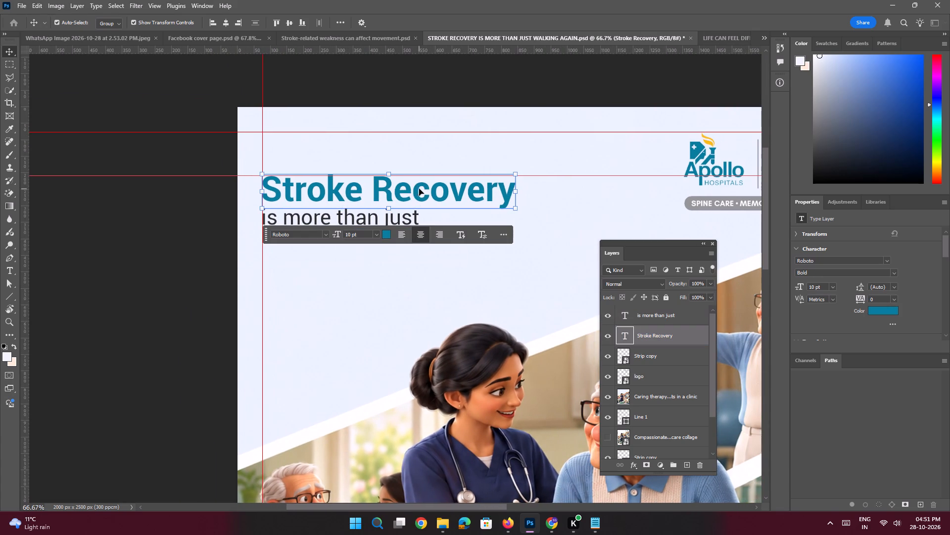
left_click_drag(389, 189, 389, 247, "alt+shift")
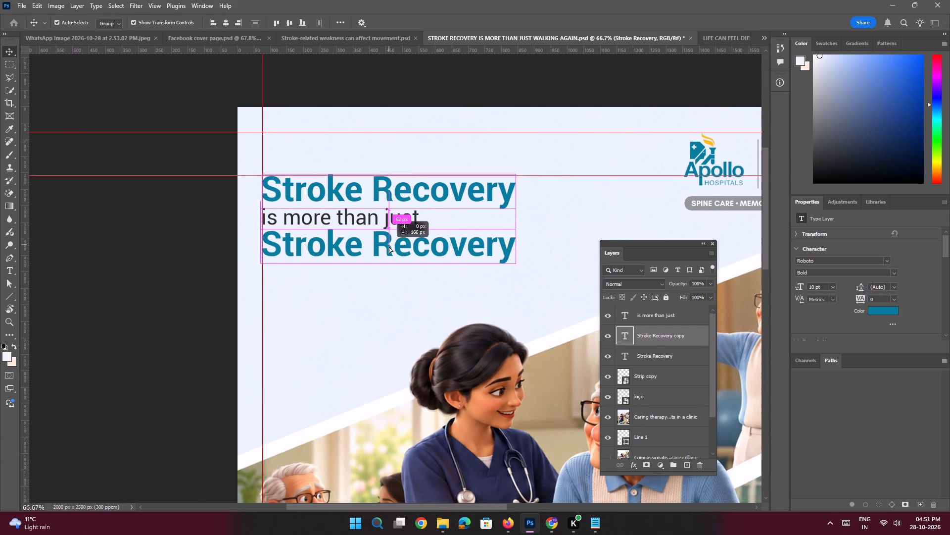
left_click_drag(389, 247, 389, 248, "alt+shift")
Copy "walking again" from the Slide 1 copy in Notepad and replace the duplicated "Stroke Recovery" text with it.
left_click(602, 523)
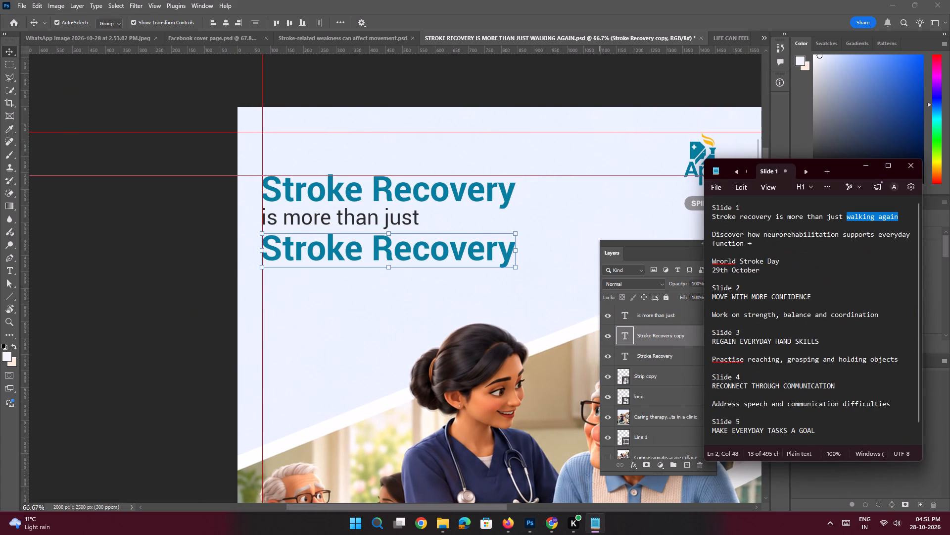
key("ctrl+c")
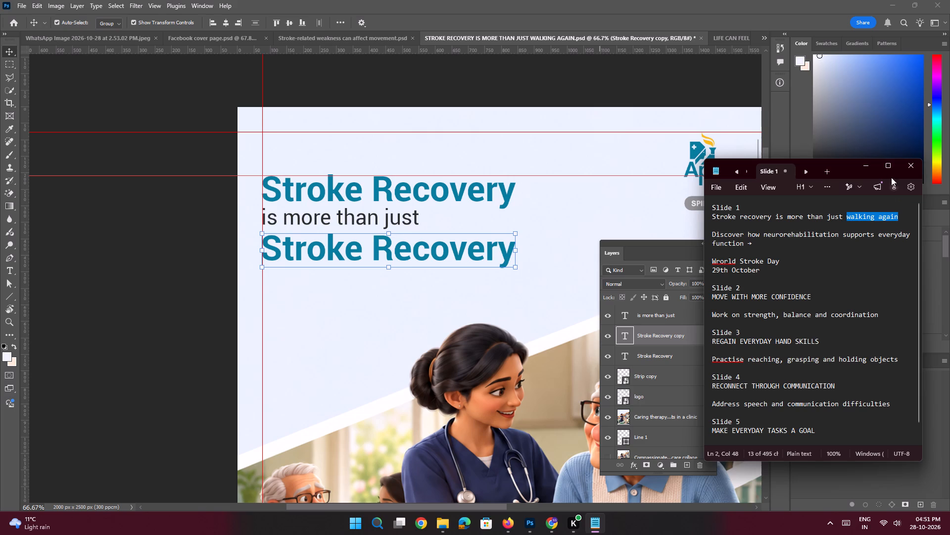
left_click(864, 165)
double_click(357, 250)
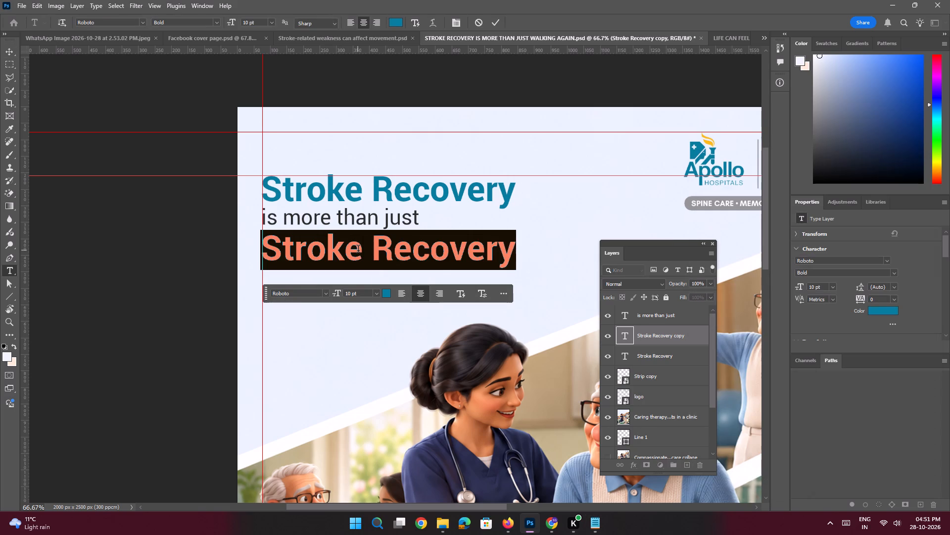
key("ctrl+v")
key("Return")
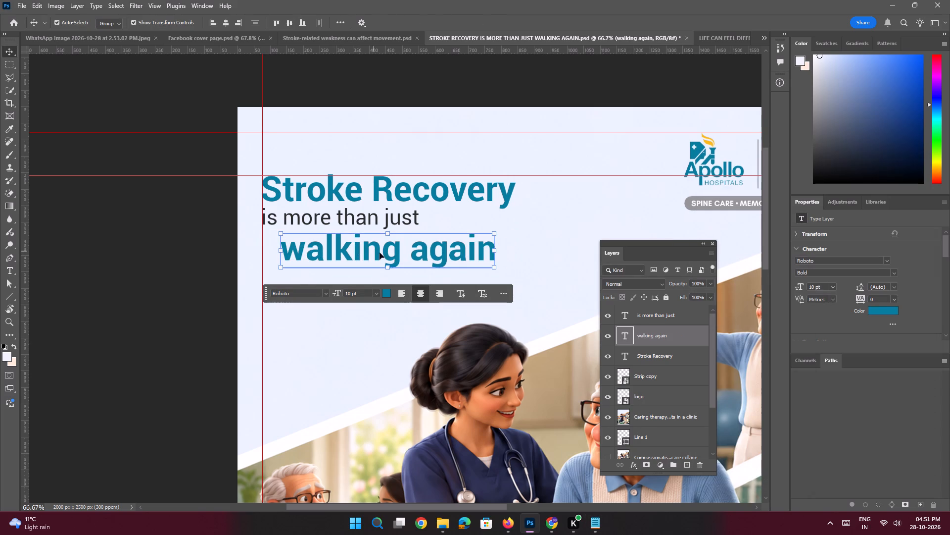
Move "walking again" horizontally so its end lines up with the end of "Stroke Recovery".
left_click_drag(381, 253, 402, 253, "shift")
Recolour "walking again" with the red sampled from the round emblem in the Buddhi Clinic logo, and deselect it.
key("space")
key("space")
key("space")
key("space")
key("space")
key("space")
key("space")
key("space")
key("space")
key("space")
key("space")
key("space")
key("space")
left_click_drag(481, 217, 407, 224)
left_click(408, 224)
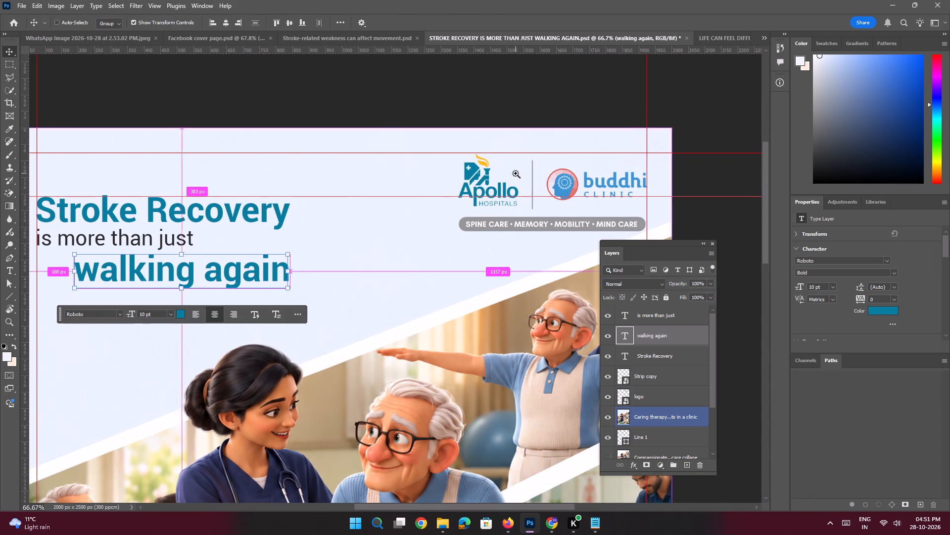
left_click_drag(516, 173, 544, 222, "ctrl")
left_click_drag(559, 167, 400, 225)
left_click_drag(470, 254, 522, 330, "ctrl")
left_click_drag(493, 311, 475, 214)
left_click(159, 491)
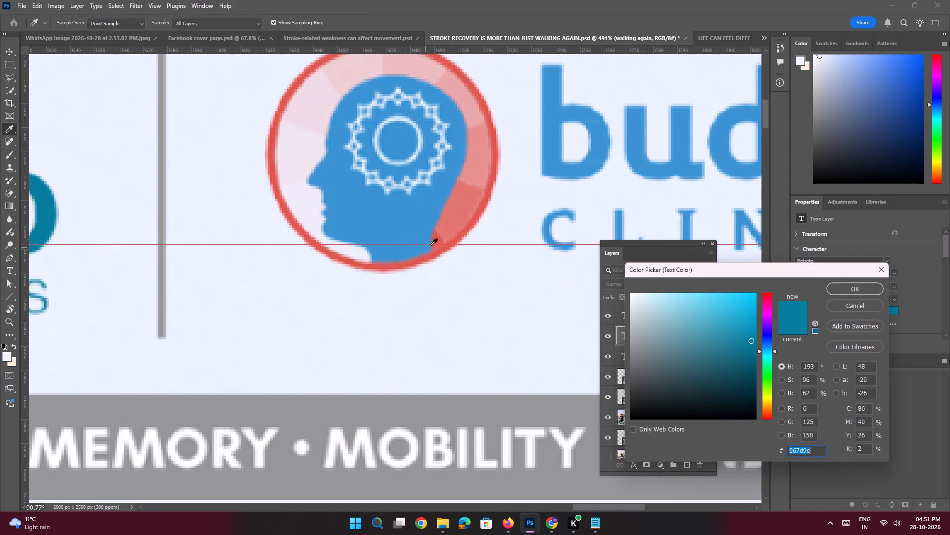
left_click(436, 237)
key("Return")
key("Return")
key("Return")
key("ctrl+0")
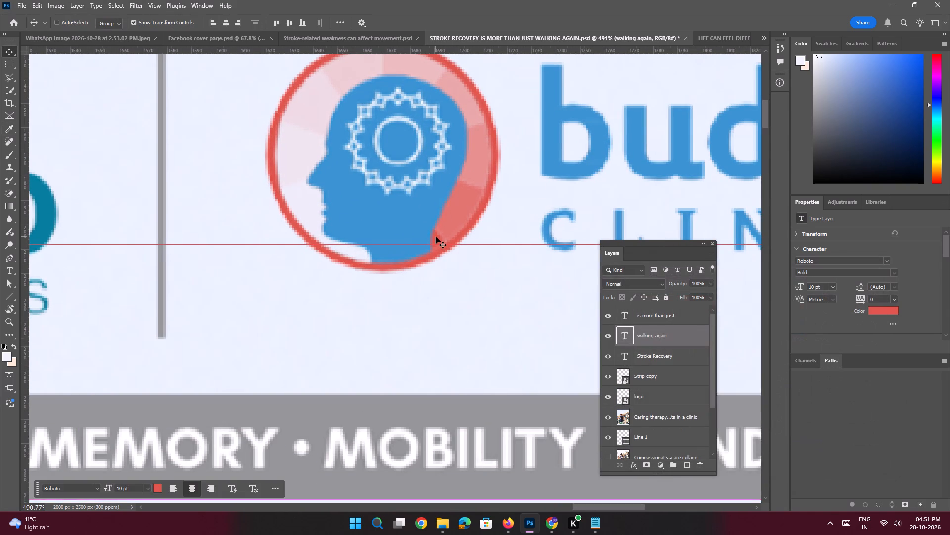
left_click(137, 149)
Check the end alignment of "Stroke Recovery" and "walking again" against a temporary vertical guide at about 840 px, then remove the guide.
key("space")
left_click_drag(271, 125, 290, 147, "ctrl")
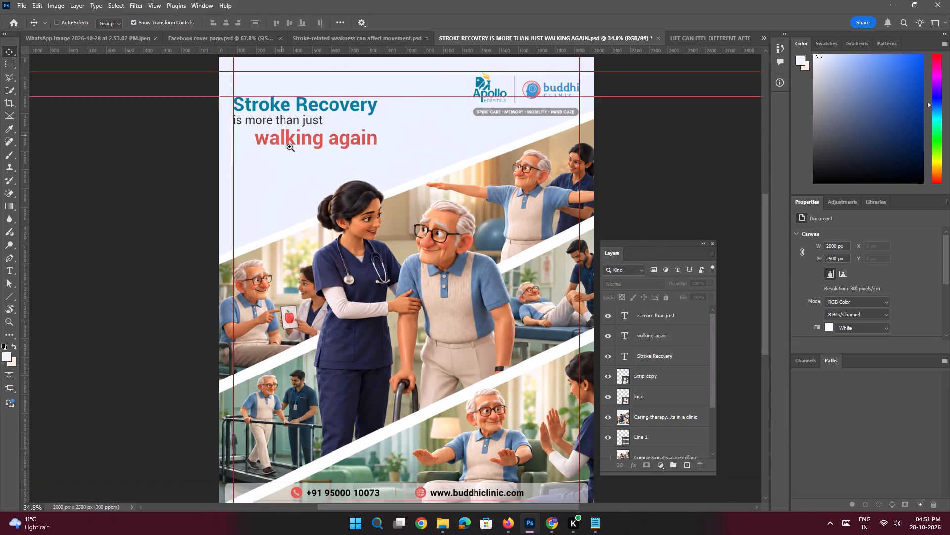
left_click_drag(290, 147, 294, 154, "ctrl")
left_click_drag(328, 131, 328, 158)
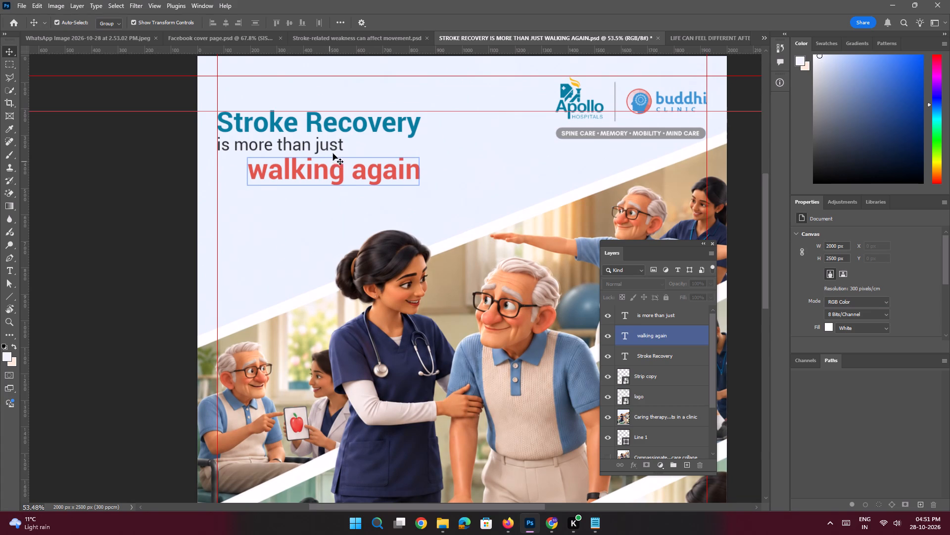
left_click(170, 175)
left_click_drag(25, 147, 386, 142)
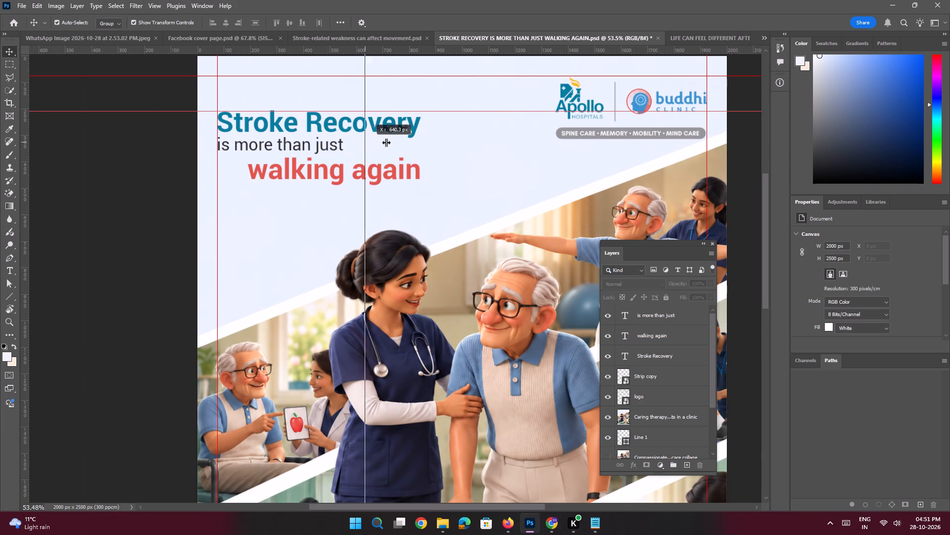
left_click_drag(386, 142, 421, 142)
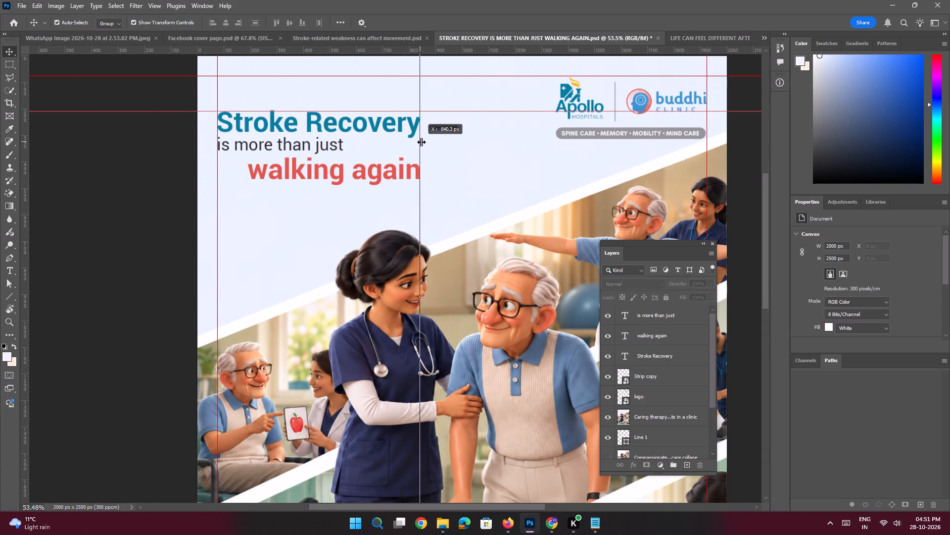
left_click_drag(421, 142, 235, 140)
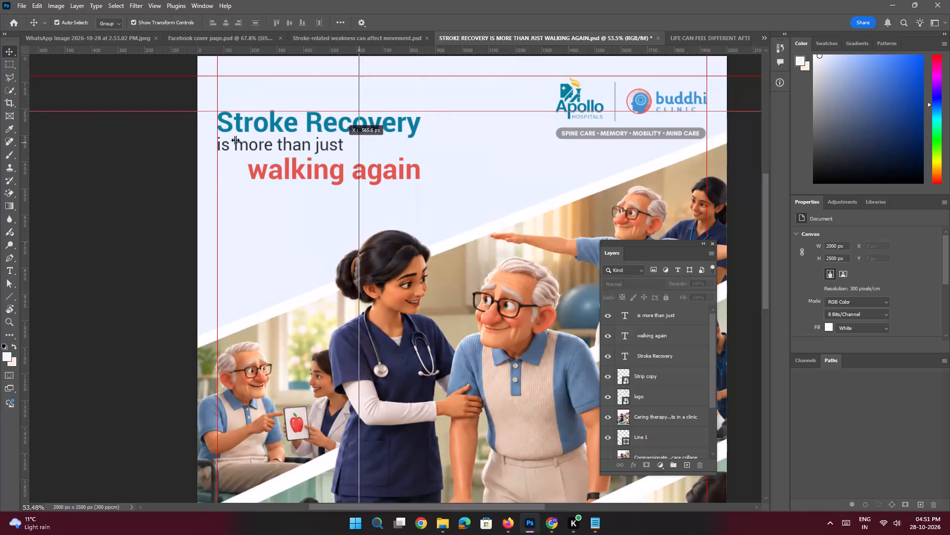
left_click_drag(235, 140, 0, 129)
left_click(115, 153)
Fine-tune the position of "walking again", bringing it slightly closer to "is more than just" and nudging it slightly left.
left_click(285, 168)
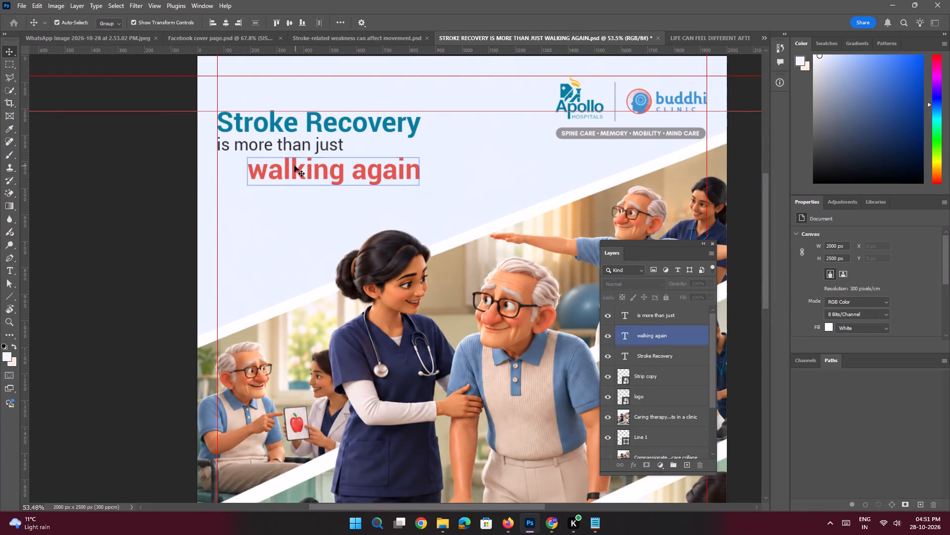
left_click_drag(294, 165, 278, 166, "shift")
left_click(285, 167, "shift")
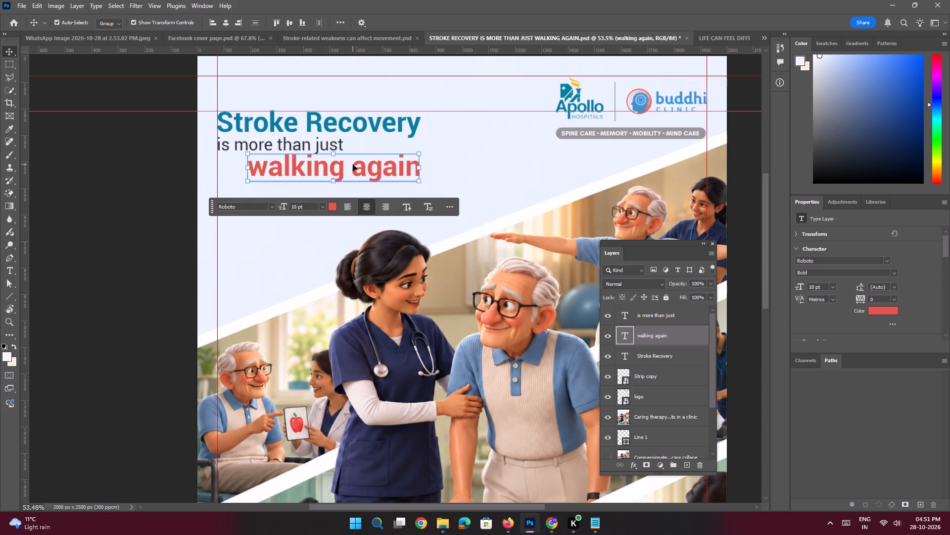
key("Down")
key("Down")
key("Down")
key("shift+Down")
key("shift+Up")
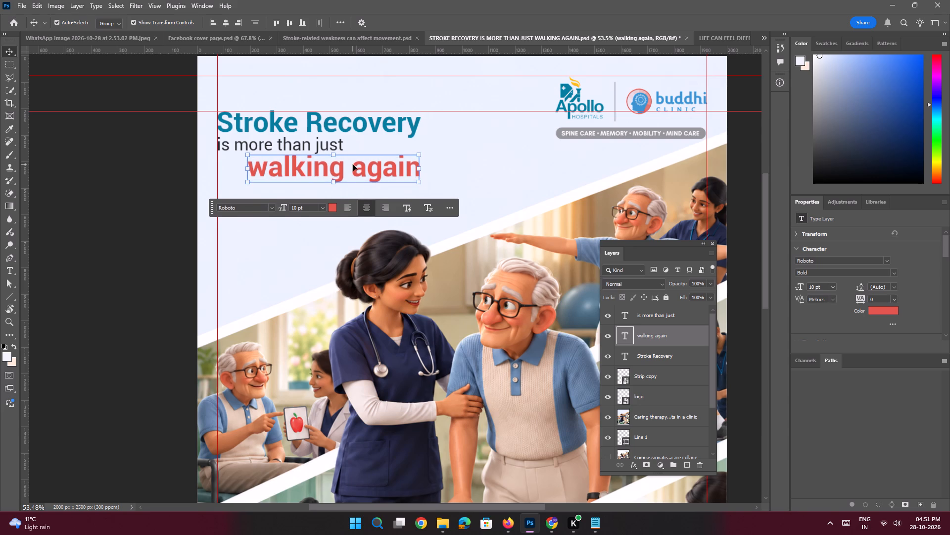
key("shift+Down")
key("shift+Up")
key("shift+Down")
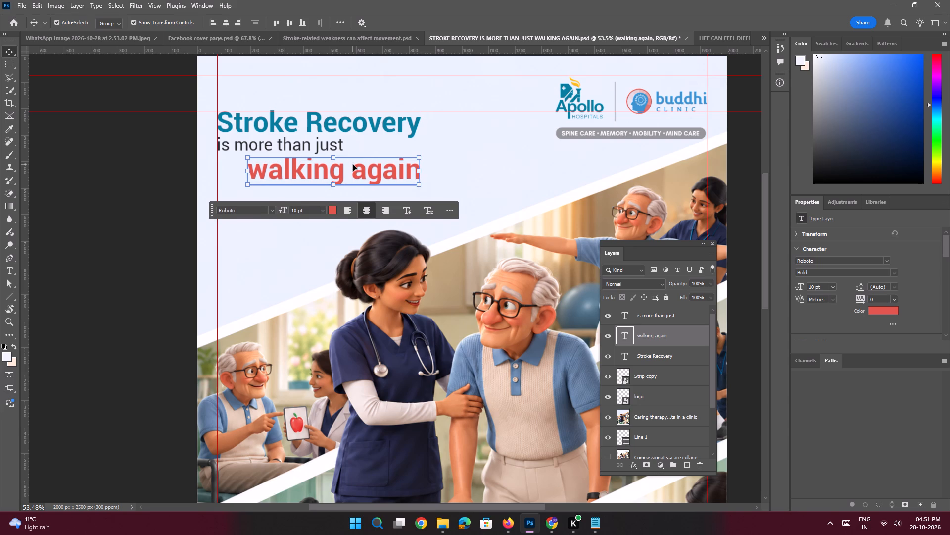
key("Up")
key("Up")
key("Left")
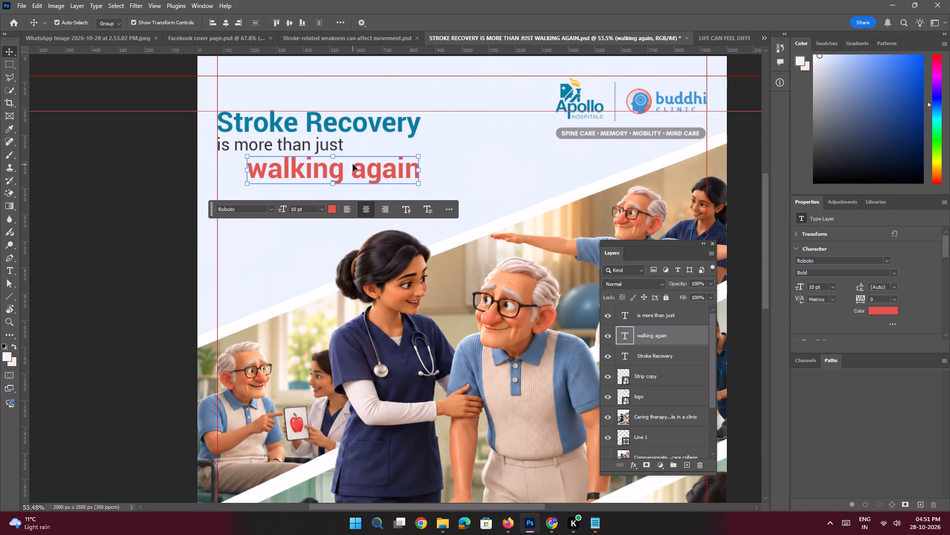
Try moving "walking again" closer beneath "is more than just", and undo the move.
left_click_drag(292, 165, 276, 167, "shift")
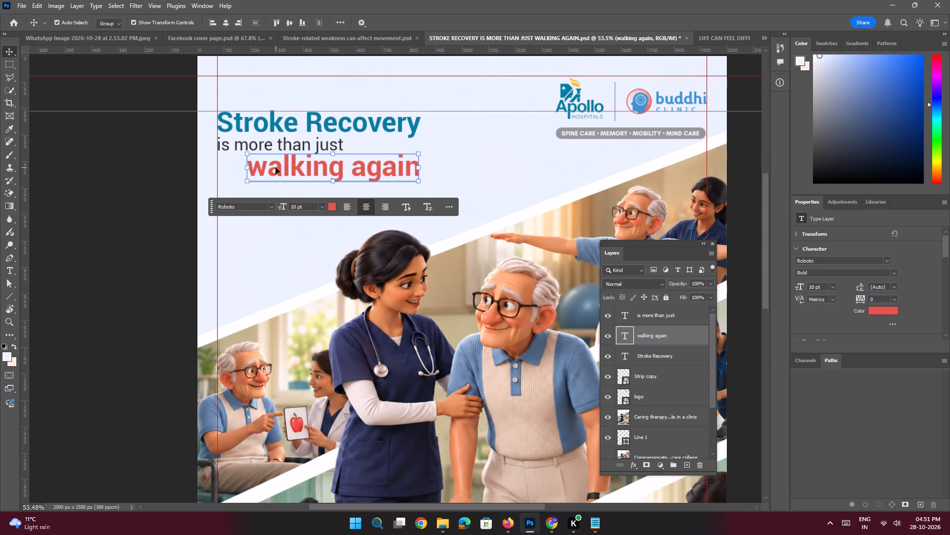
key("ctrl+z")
Capitalise the middle headline line so it reads "is More Than Just".
key("space")
left_click_drag(239, 143, 273, 176, "ctrl")
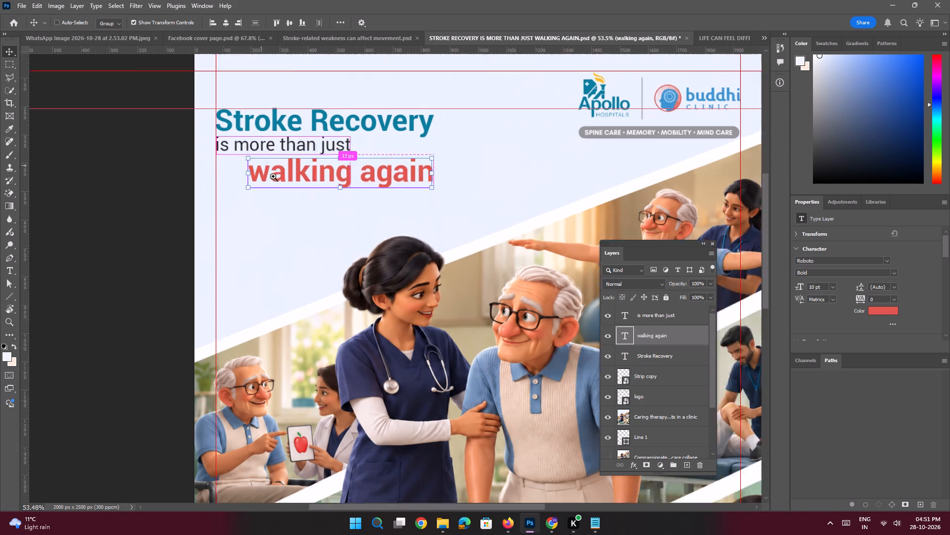
left_click_drag(273, 176, 274, 177, "ctrl")
double_click(262, 150)
left_click(251, 143)
left_click_drag(259, 148, 258, 148)
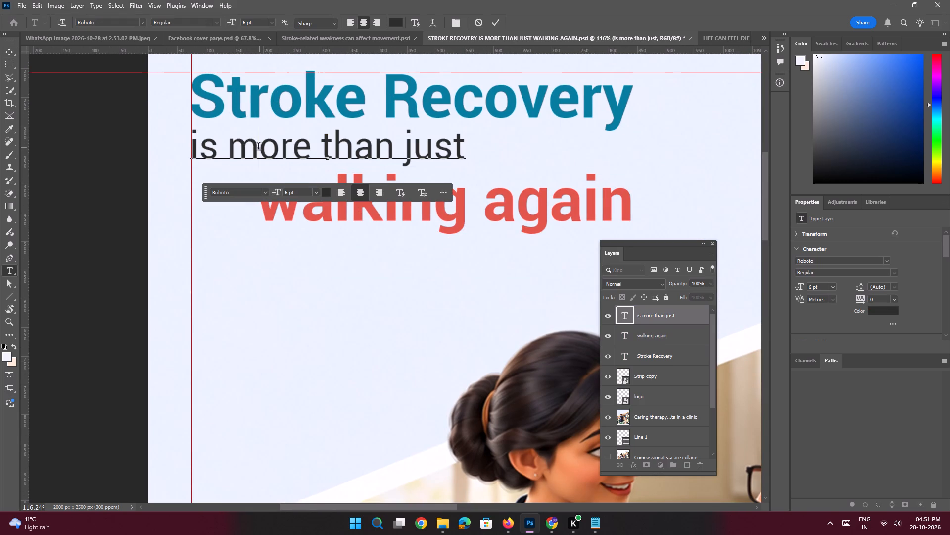
left_click_drag(258, 148, 239, 148)
key("shift+m")
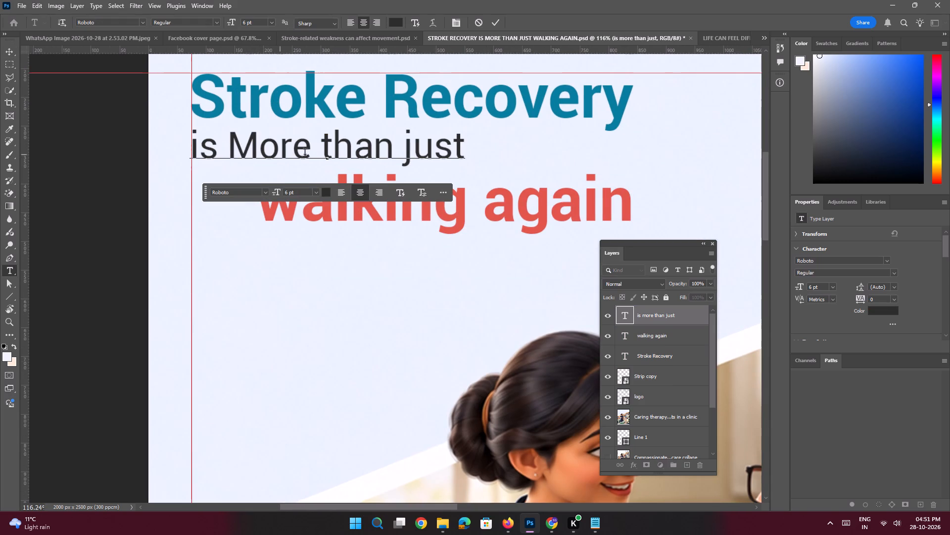
left_click_drag(331, 148, 323, 148)
key("shift+t")
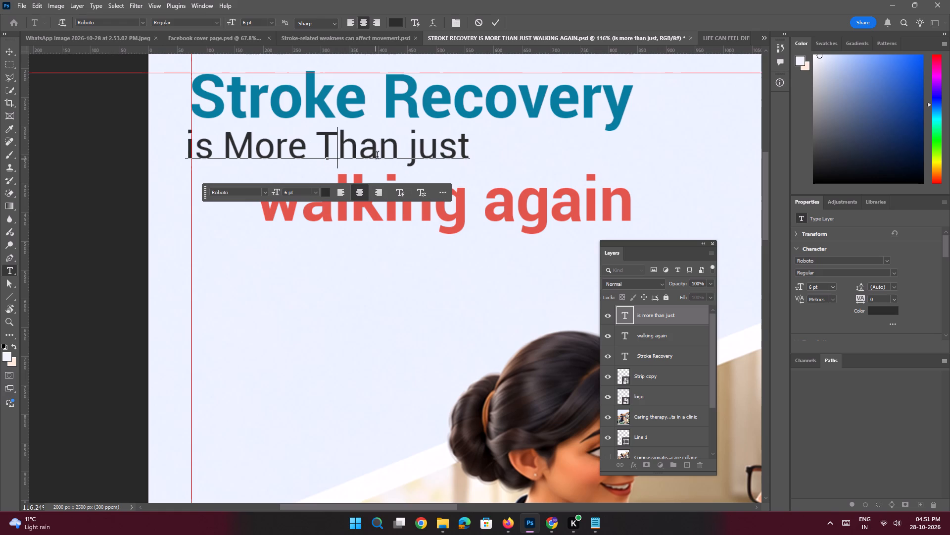
left_click_drag(417, 155, 410, 155)
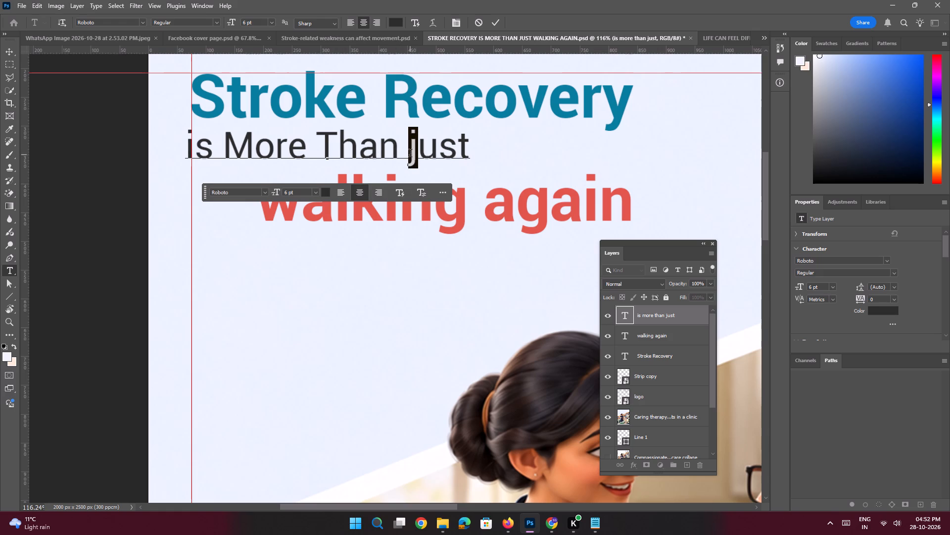
key("shift+j")
key("Return")
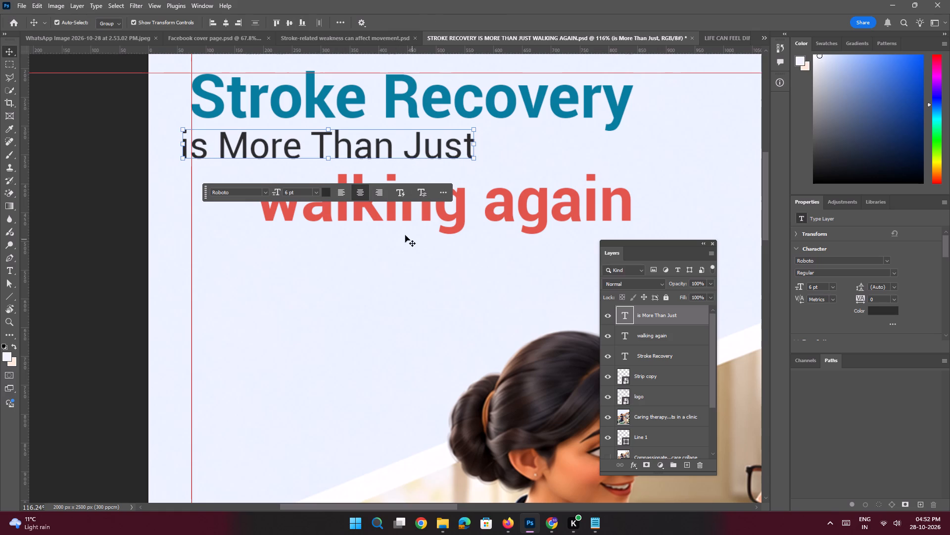
Capitalise the initials of the red headline line so it reads "Walking Again".
double_click(393, 219)
left_click(297, 196)
left_click_drag(301, 200, 291, 200)
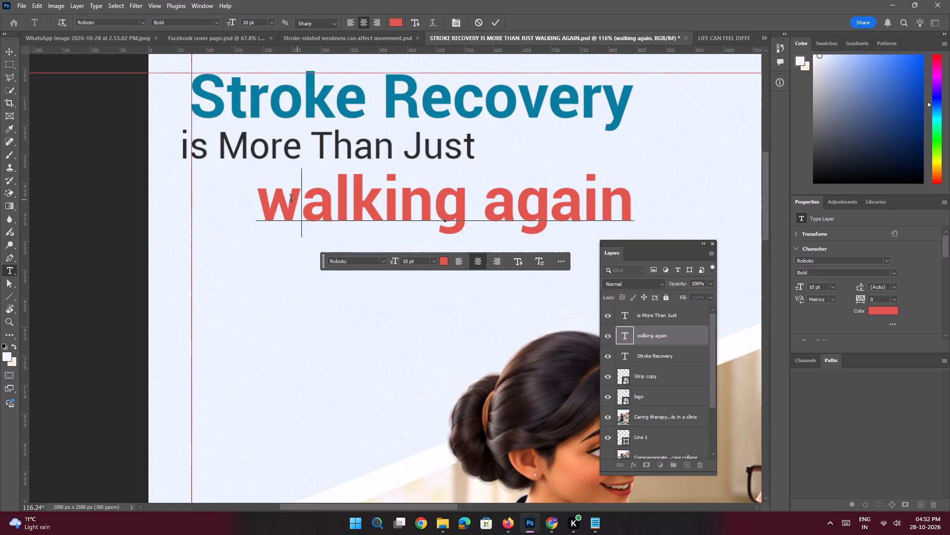
left_click_drag(291, 200, 264, 201)
key("shift+w")
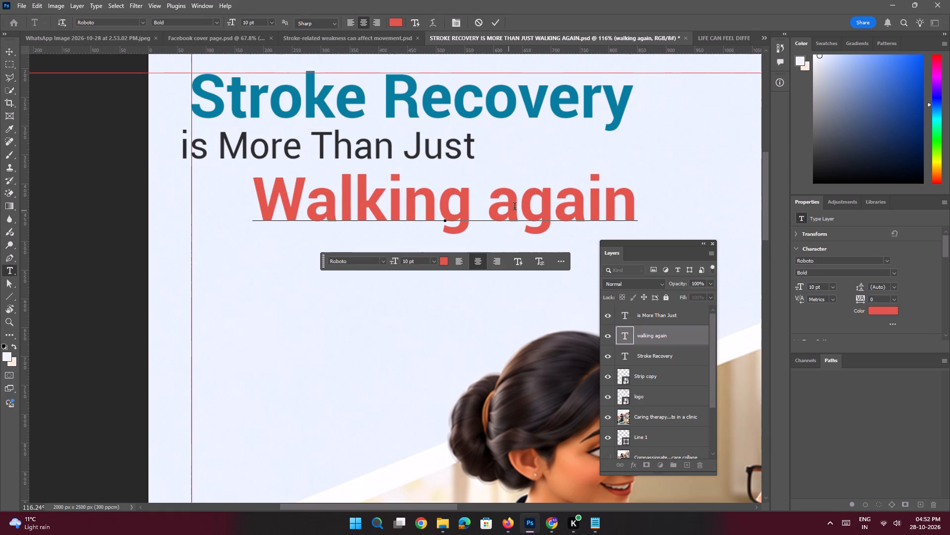
left_click_drag(518, 207, 502, 206)
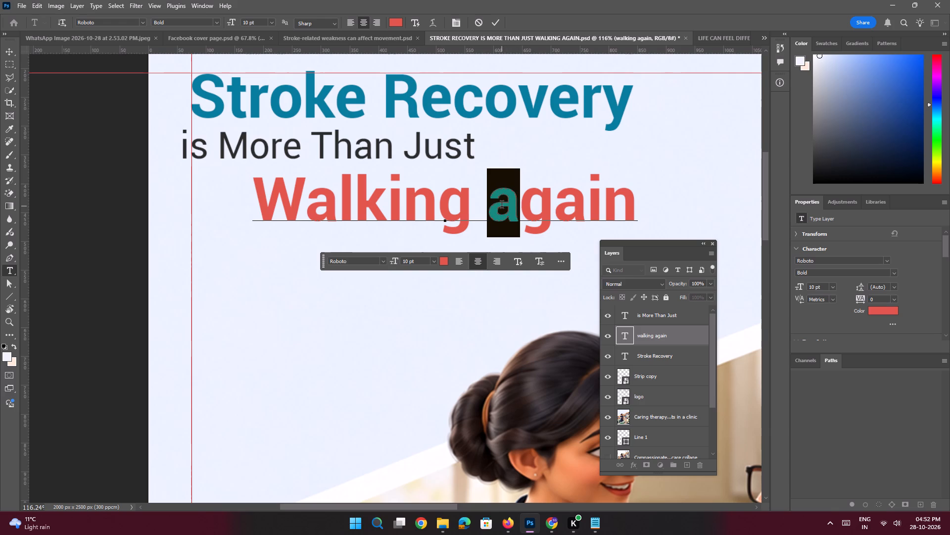
key("shift+a")
key("Return")
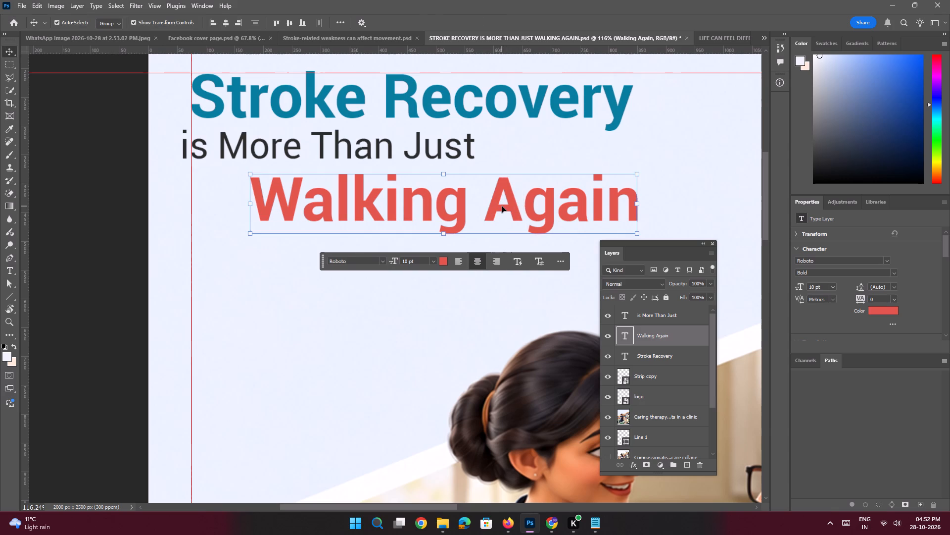
Shift "is More Than Just" slightly right so its start aligns with the left margin guide.
left_click(279, 148)
left_click_drag(265, 151, 275, 152, "shift")
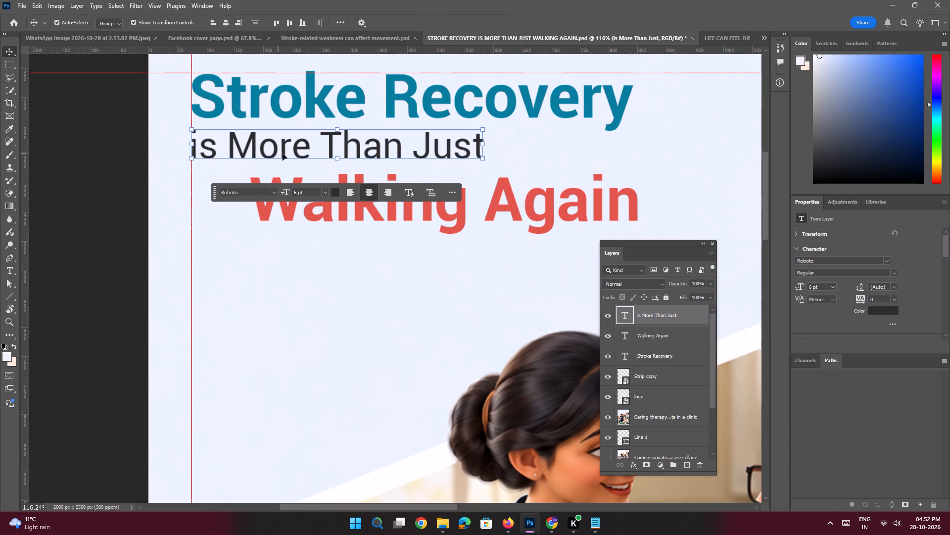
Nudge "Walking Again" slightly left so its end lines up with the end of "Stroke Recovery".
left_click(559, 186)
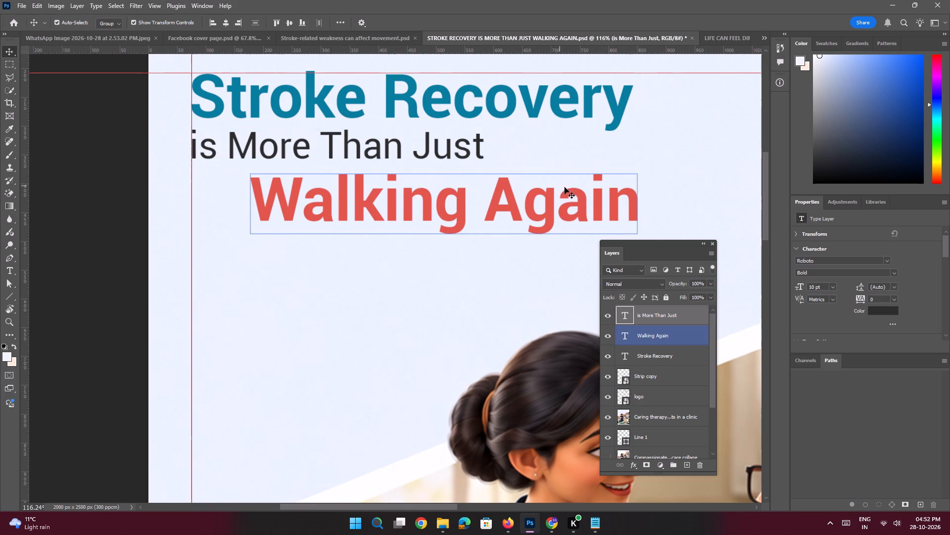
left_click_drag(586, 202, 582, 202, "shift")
Examine the spacing and alignment of the three headline lines against the margin guides and the artwork.
key("space")
left_click_drag(546, 184, 518, 175, "ctrl")
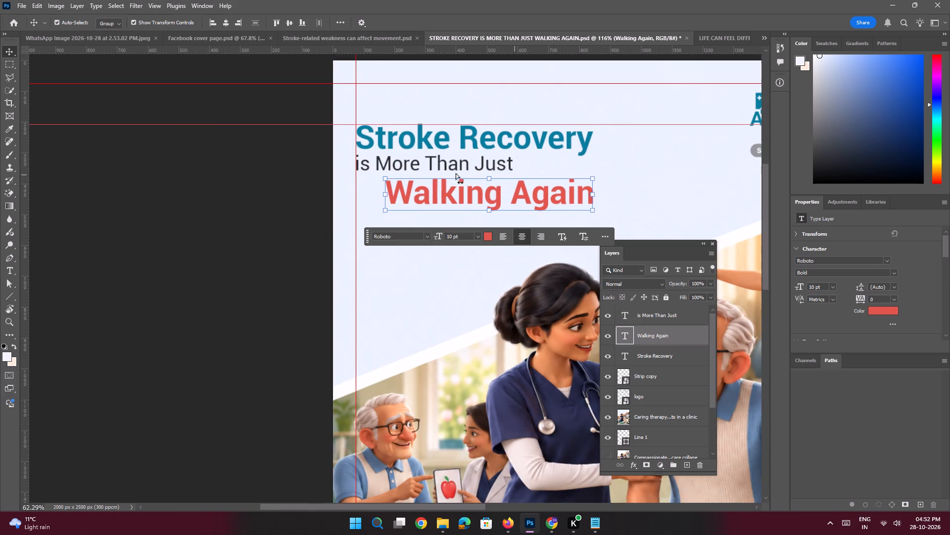
left_click(285, 184)
key("space")
key("space")
key("space")
key("space")
key("space")
key("space")
key("space")
key("space")
key("space")
key("space")
left_click_drag(448, 178, 405, 189)
left_click(395, 174)
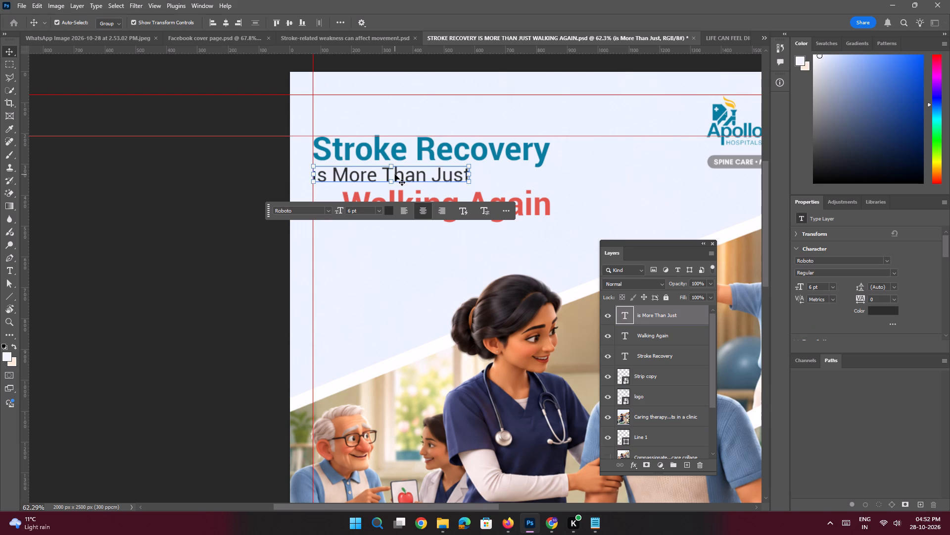
left_click(241, 207)
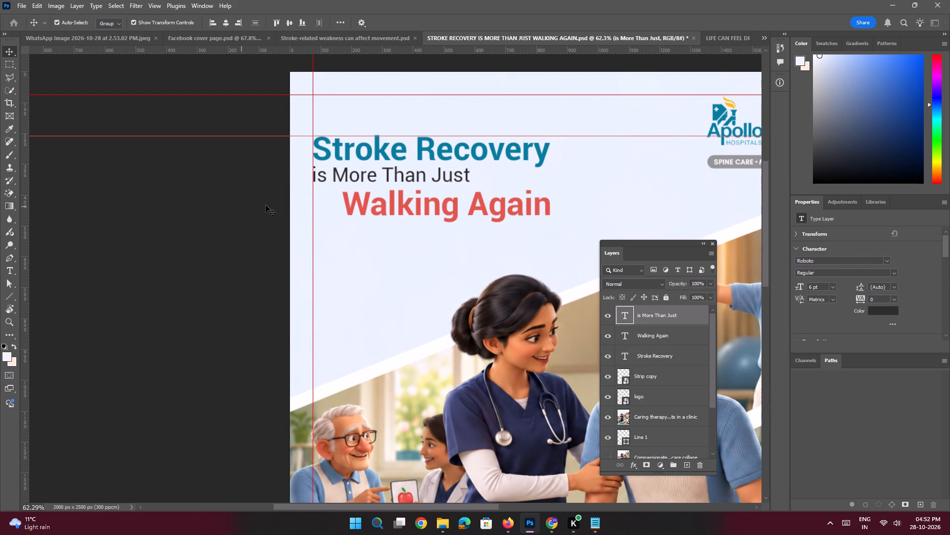
key("space")
key("space")
key("space")
key("space")
key("space")
key("space")
key("space")
key("space")
key("space")
key("space")
key("space")
left_click_drag(411, 192, 401, 191)
left_click_drag(421, 171, 429, 186, "ctrl")
left_click(422, 177)
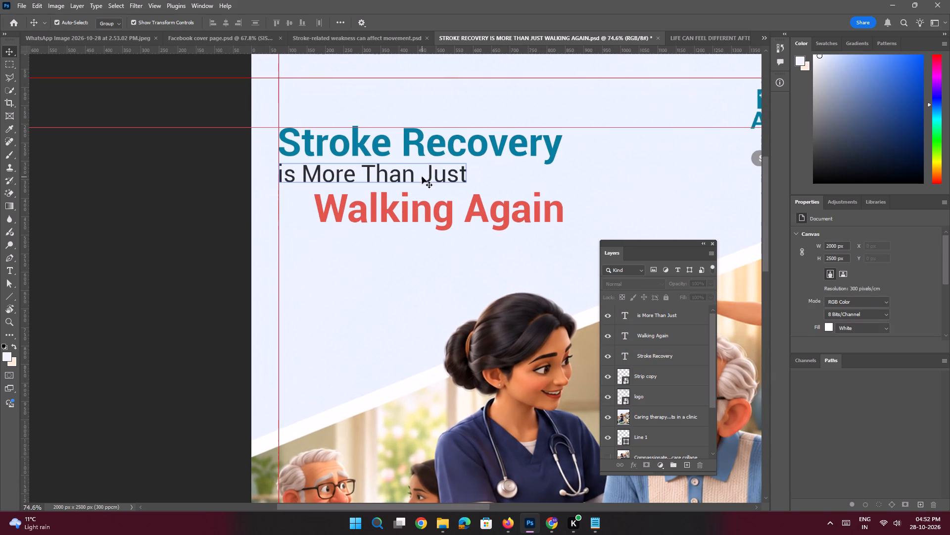
key("space")
left_click_drag(458, 170, 443, 166, "ctrl")
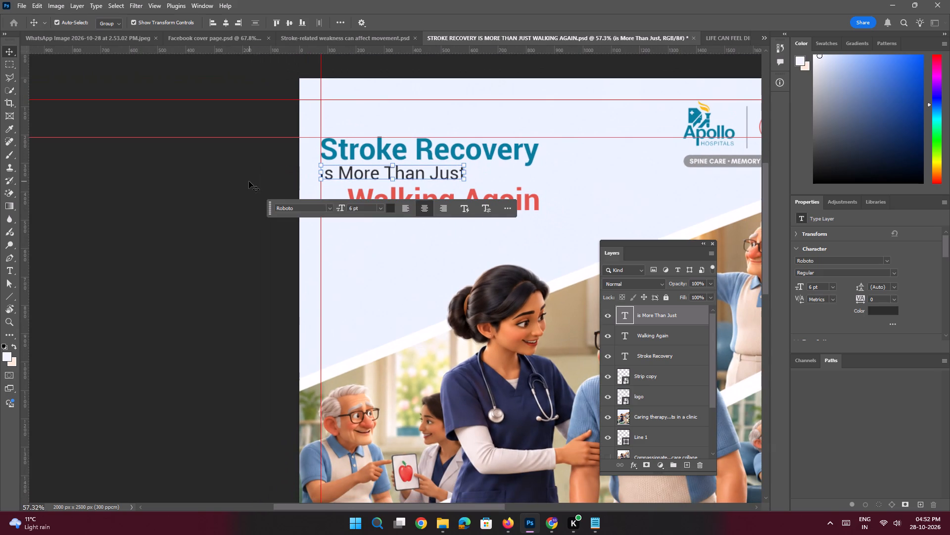
left_click(249, 181)
key("space")
left_click_drag(443, 180, 450, 197, "ctrl")
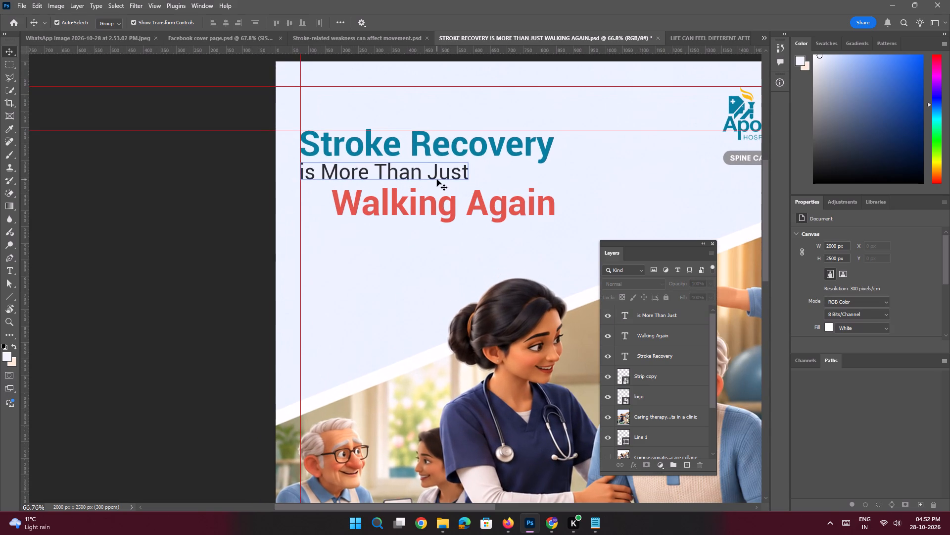
left_click(231, 226)
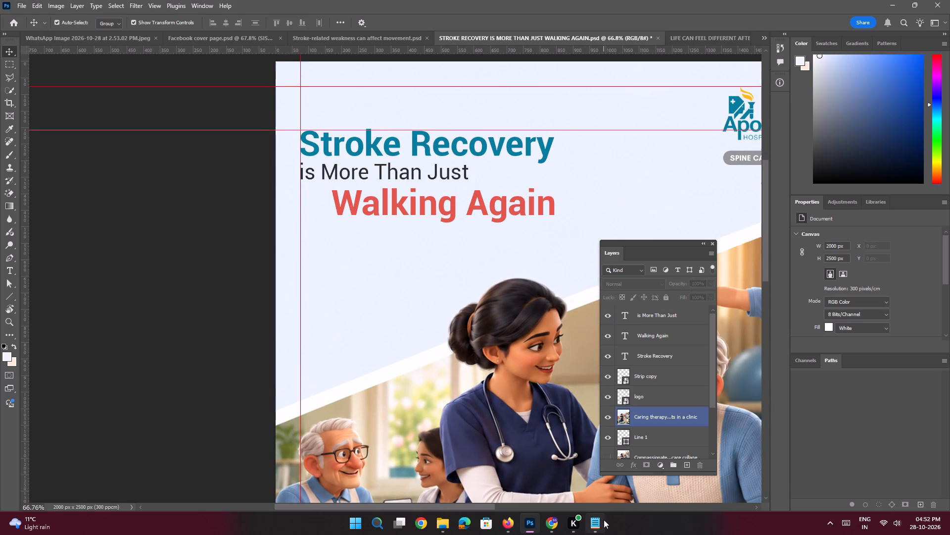
Copy "Discover how neurorehabilitation supports everyday function" from the Slide 1 text in Notepad and return to Photoshop.
left_click(603, 520)
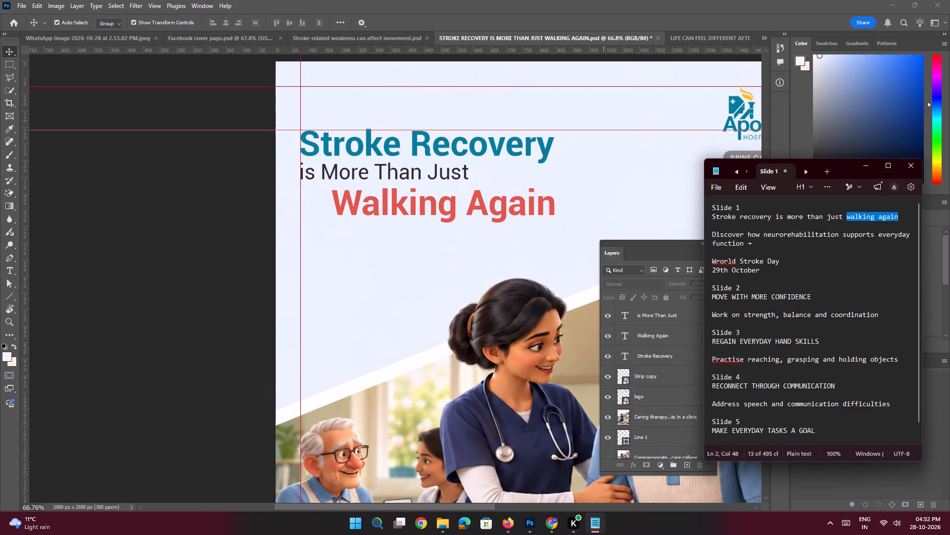
left_click_drag(745, 245, 704, 230)
key("ctrl+c")
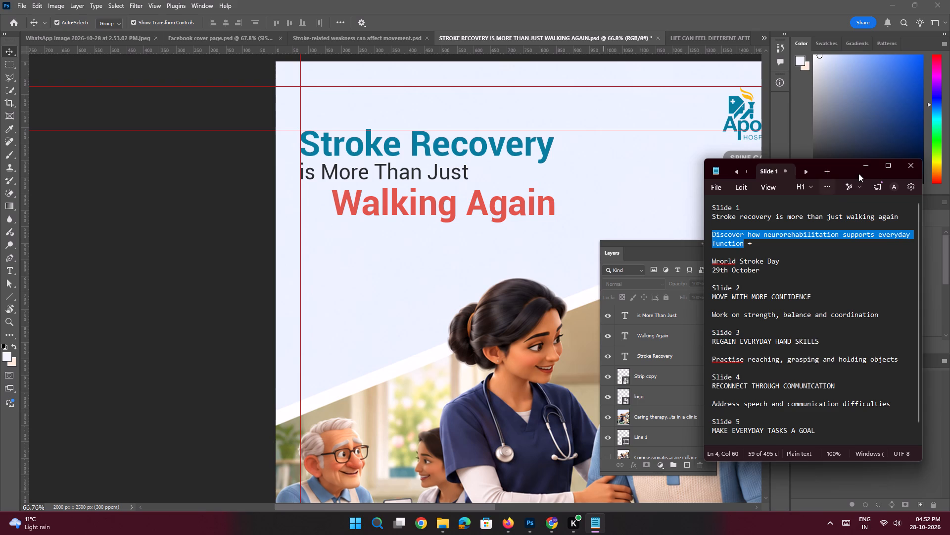
left_click(862, 168)
Move "Walking Again" to the left margin guide and slightly down, starting flush beneath "is More Than Just".
key("space")
key("space")
key("space")
key("space")
key("space")
key("space")
key("space")
key("space")
key("space")
key("space")
key("space")
key("space")
key("space")
key("space")
key("space")
key("space")
key("space")
key("space")
key("space")
key("space")
left_click_drag(486, 209, 476, 188)
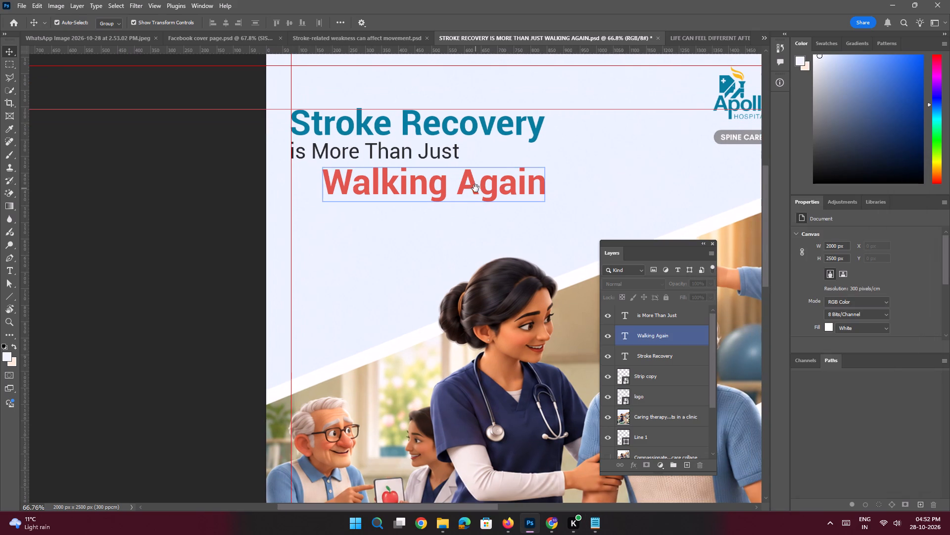
left_click_drag(419, 190, 388, 195)
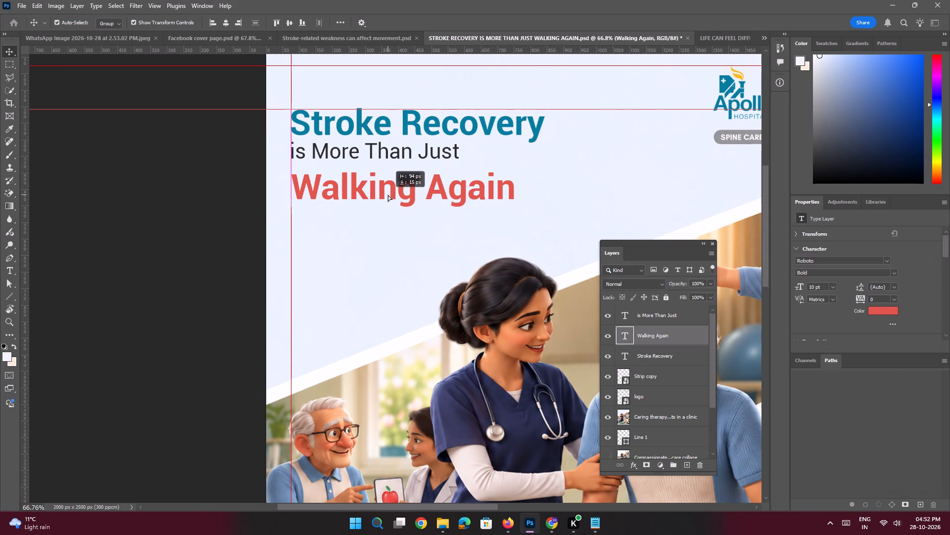
left_click_drag(388, 195, 388, 192)
Review the left-aligned headline within the whole slide and close up.
key("space")
left_click_drag(415, 160, 382, 151, "ctrl")
left_click(246, 173)
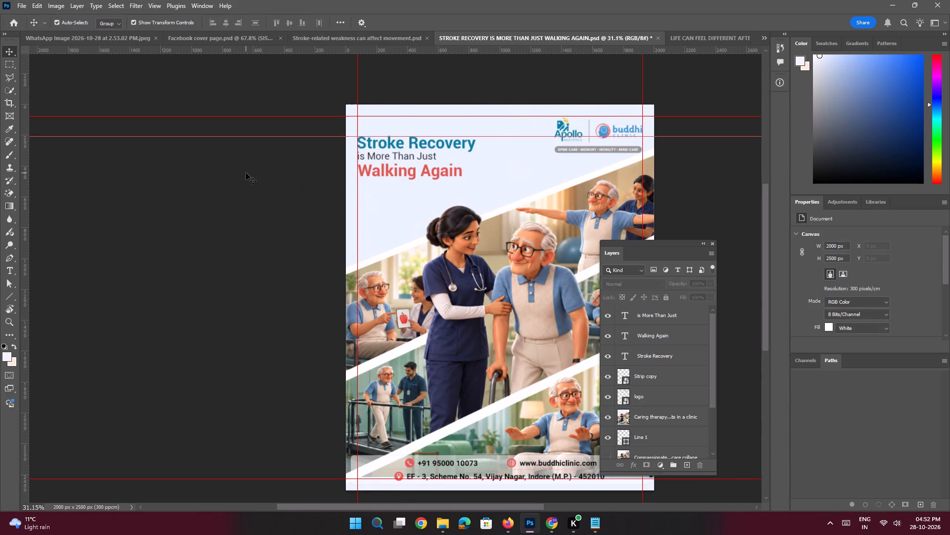
key("ctrl+space")
key("ctrl+space")
key("ctrl+space")
key("ctrl+space")
key("ctrl+space")
key("ctrl+space")
key("ctrl+space")
key("ctrl+space")
key("ctrl+space")
key("ctrl+space")
key("ctrl+space")
key("ctrl+space")
key("ctrl+space")
key("ctrl+space")
key("ctrl+space")
key("ctrl+space")
key("ctrl+space")
key("ctrl+space")
key("ctrl+space")
key("ctrl+space")
left_click_drag(403, 156, 428, 197, "ctrl")
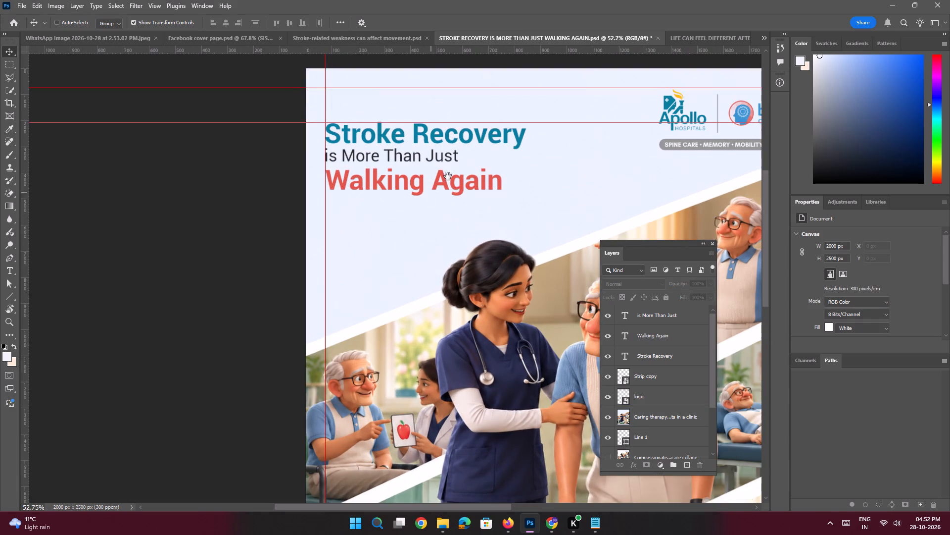
left_click_drag(461, 154, 452, 173)
Select all three headline lines together and scale them up proportionally to about 106%, keeping their top-left corner on the guides.
left_click(446, 158)
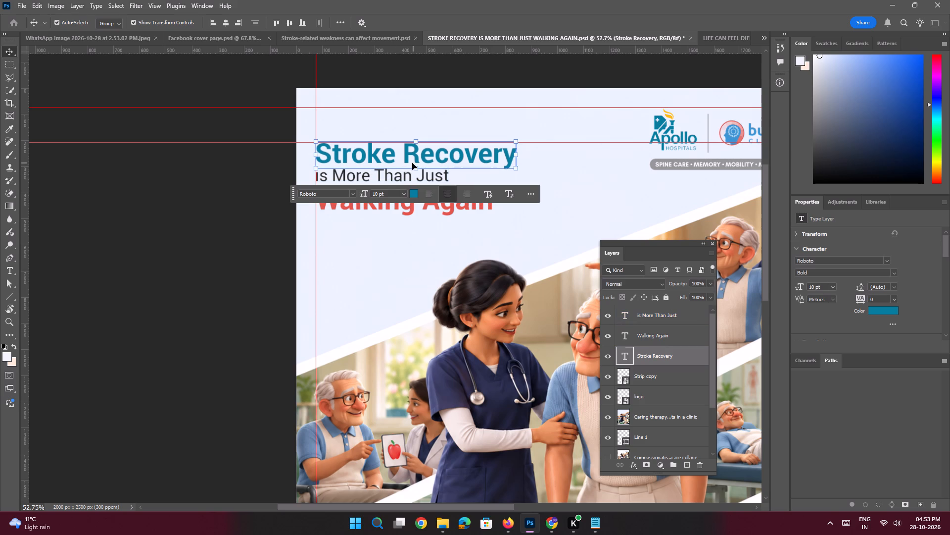
key("space")
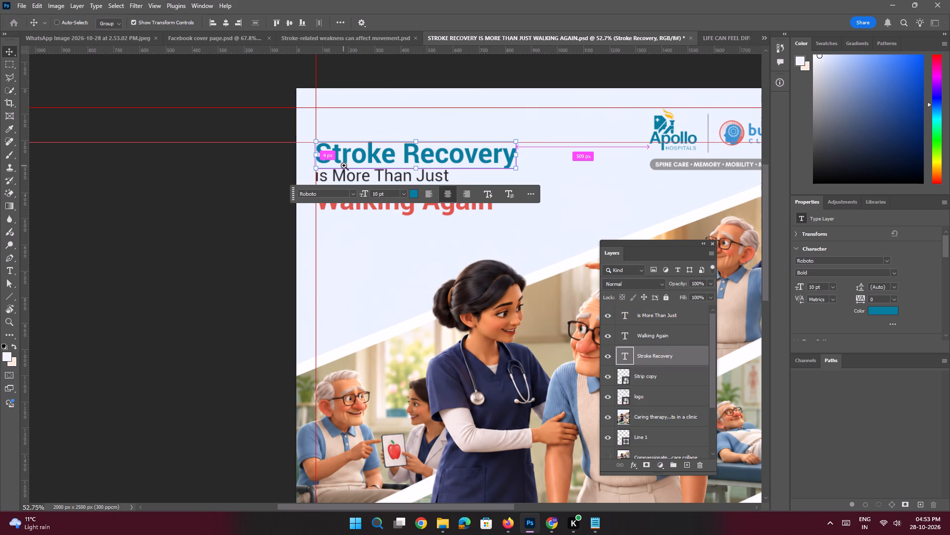
left_click_drag(344, 165, 378, 206, "ctrl")
left_click(323, 194, "shift")
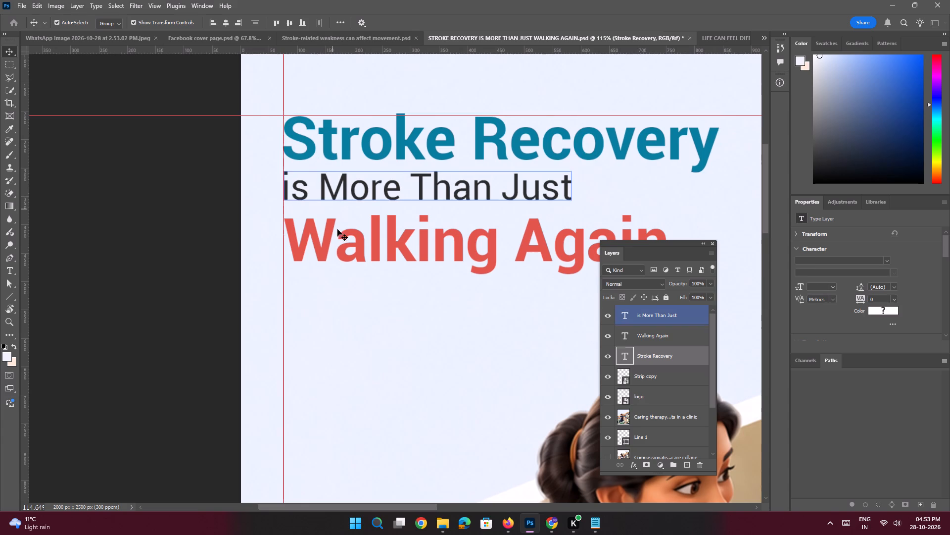
left_click(372, 240, "shift")
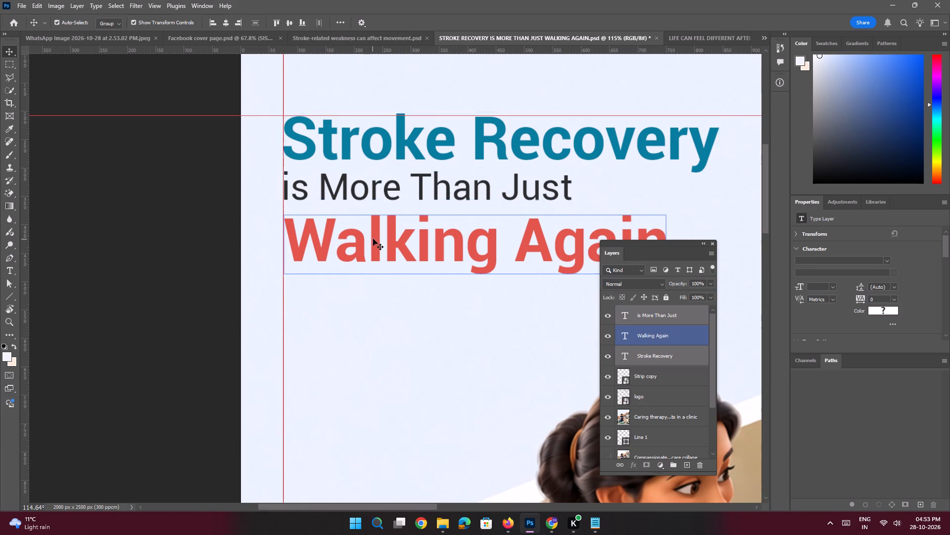
key("space")
left_click_drag(395, 211, 365, 205, "ctrl")
left_click_drag(422, 207, 386, 202)
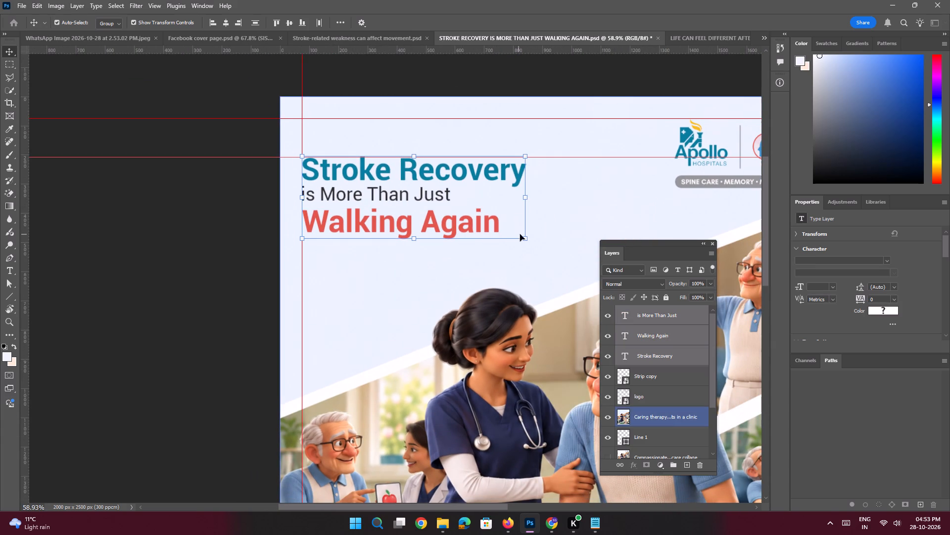
left_click_drag(525, 235, 537, 243)
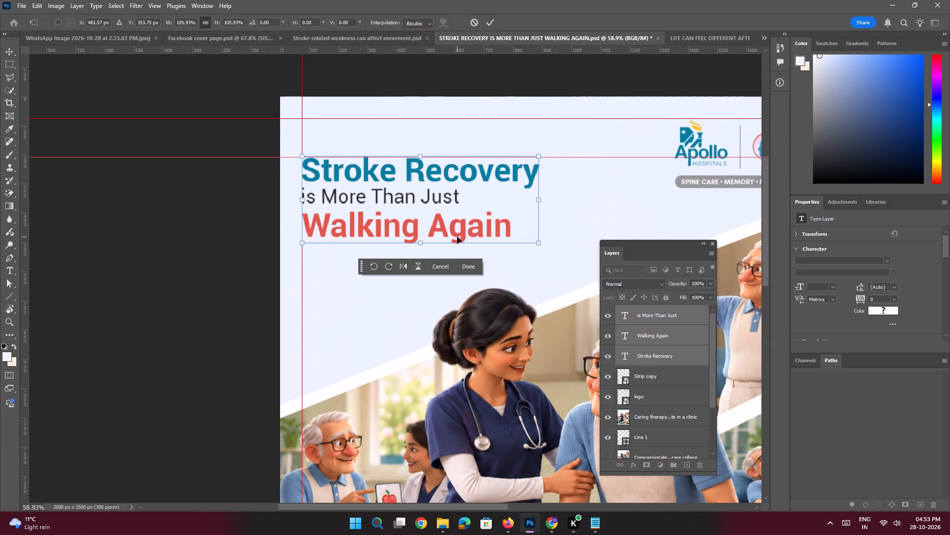
key("Return")
Enlarge the three headline lines together once more to about 104%, keeping the top-left corner fixed, and deselect them.
key("space")
key("space")
key("space")
key("space")
key("space")
key("space")
key("space")
key("space")
key("space")
key("space")
key("space")
key("space")
key("space")
left_click_drag(499, 212, 473, 182)
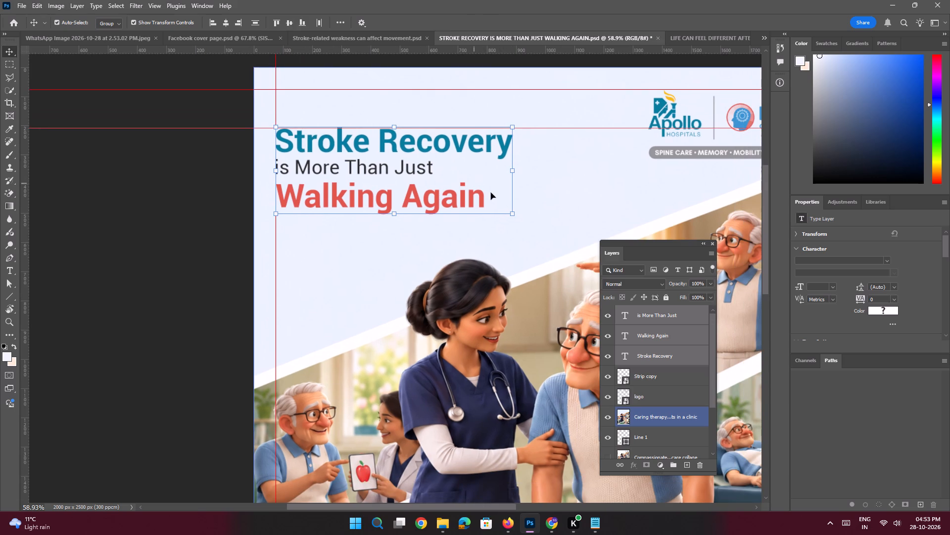
left_click_drag(514, 214, 523, 218)
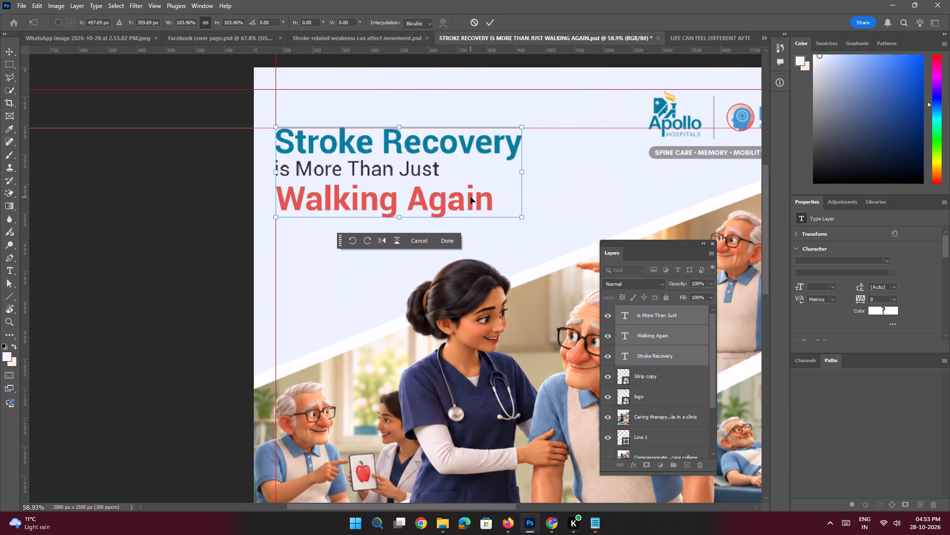
key("Return")
left_click(167, 194)
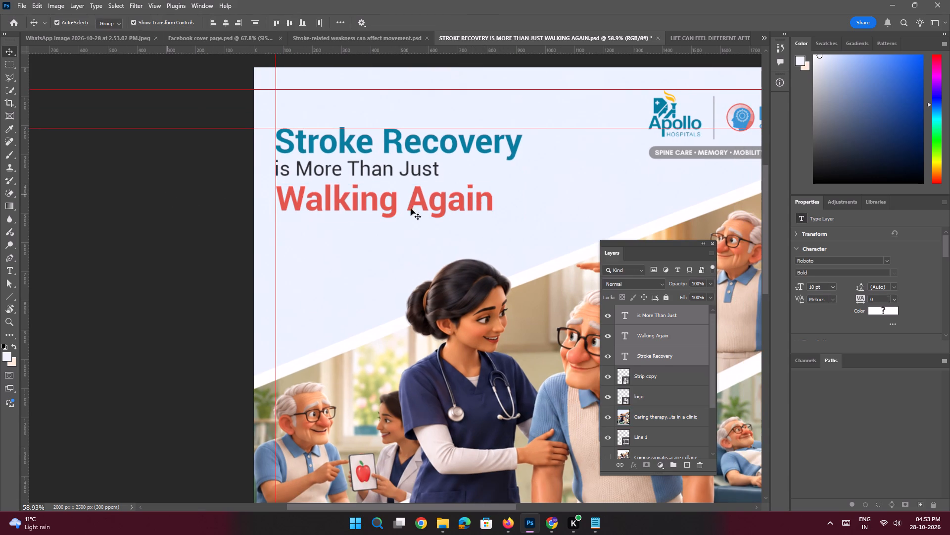
Copy "Discover how neurorehabilitation supports everyday function" again from the Notepad text and return to Photoshop.
left_click(595, 521)
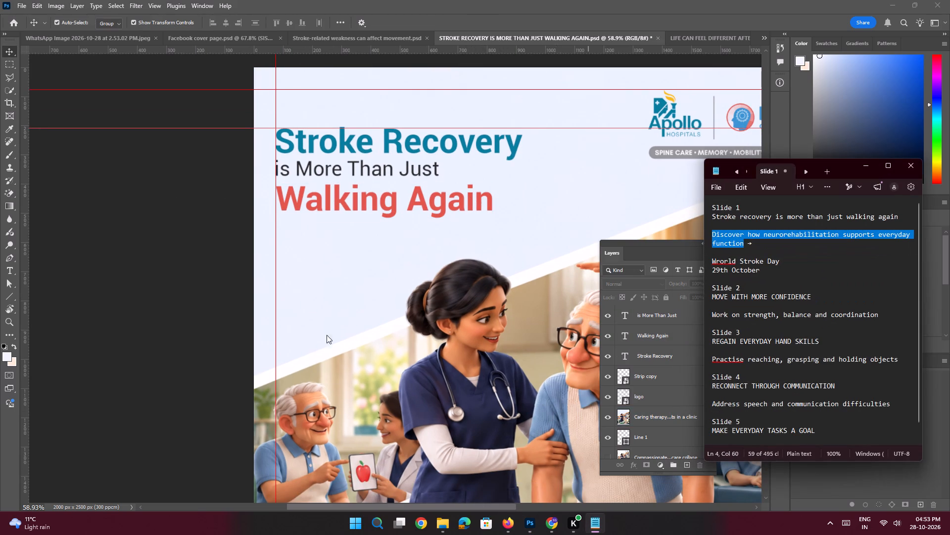
key("ctrl+c")
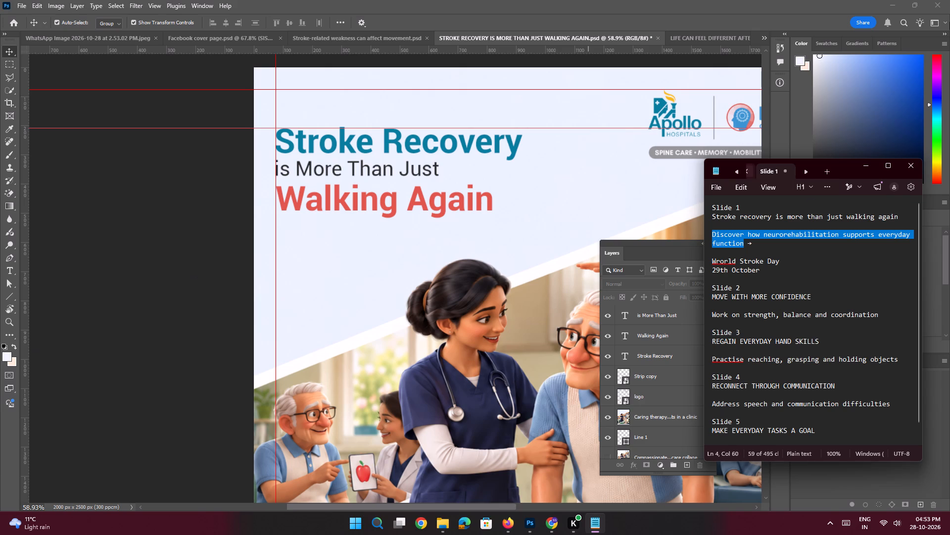
left_click(871, 167)
Paste "Discover how neurorehabilitation supports everyday function" as a new text layer above the headline layers and move it across to the left margin guide.
key("space")
key("space")
key("space")
key("space")
key("space")
key("space")
key("space")
key("space")
key("space")
left_click_drag(415, 176, 395, 167)
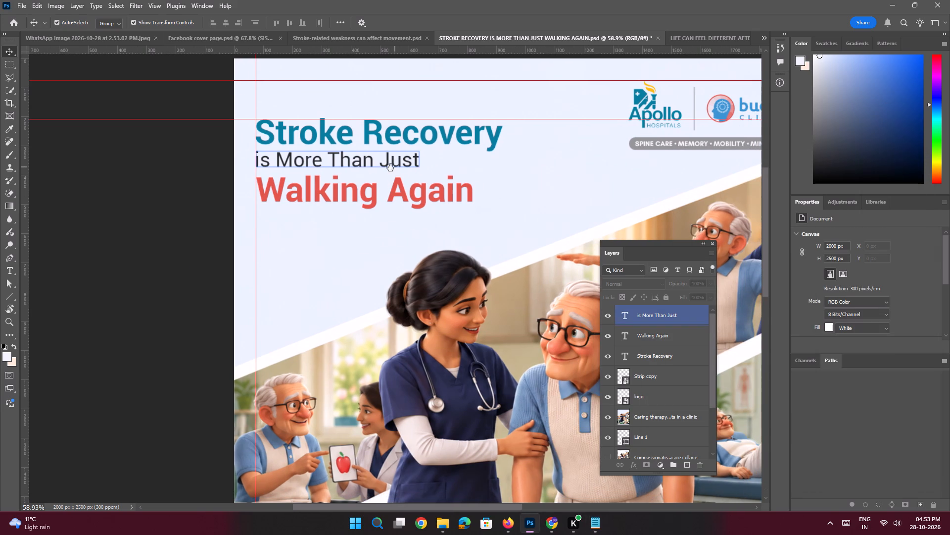
scroll(663, 304, "up", 3)
left_click(662, 318)
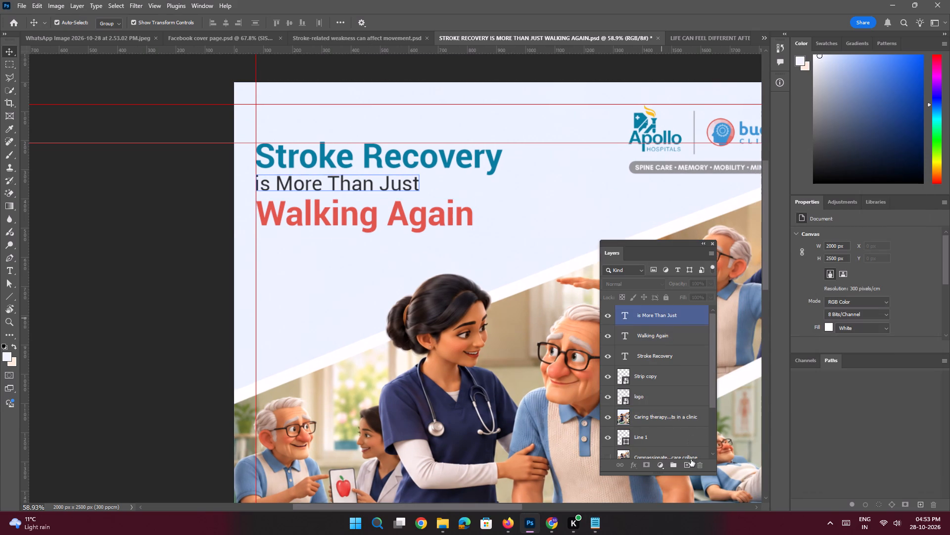
left_click(689, 465)
key("space")
key("space")
key("space")
key("space")
key("space")
key("space")
key("space")
key("space")
key("space")
key("space")
key("space")
key("space")
key("space")
key("space")
key("space")
key("space")
left_click_drag(332, 273, 315, 229)
key("t")
left_click(282, 228)
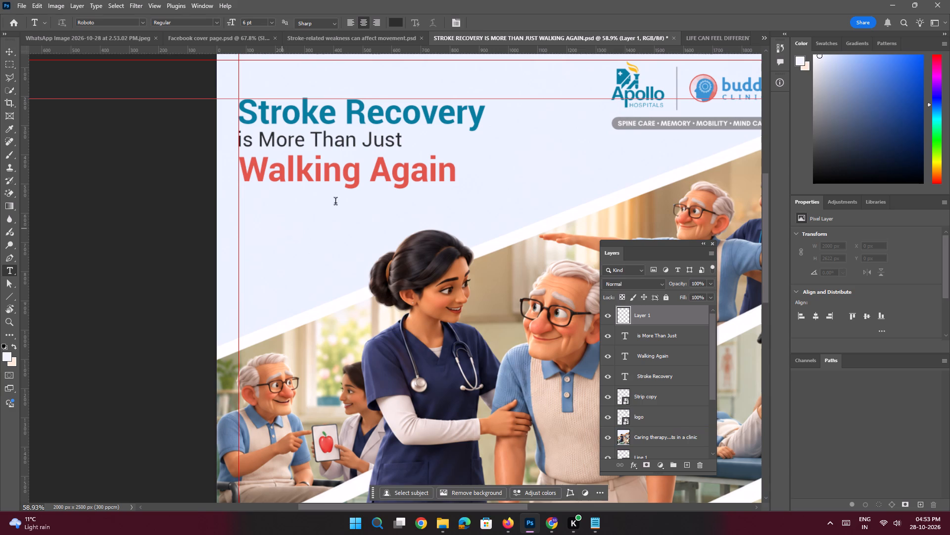
key("ctrl+v")
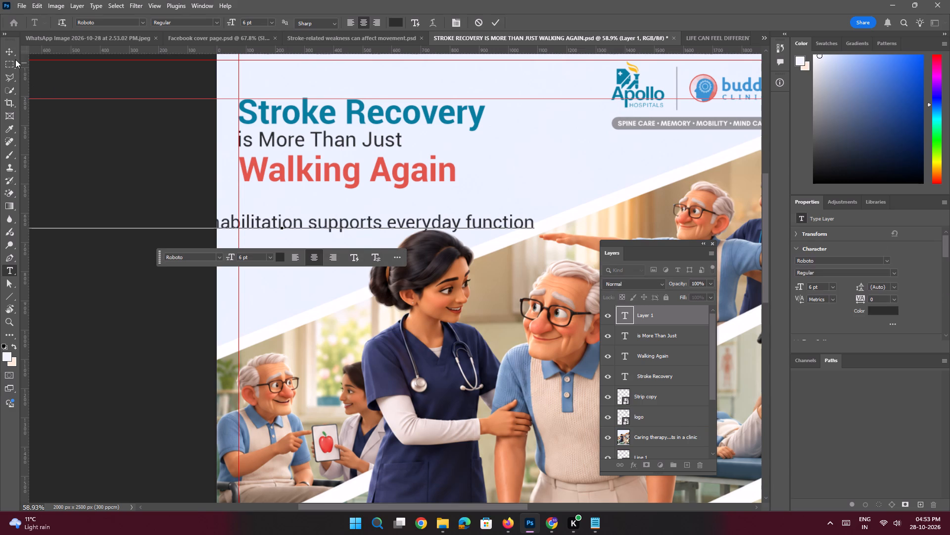
left_click(14, 54)
left_click_drag(278, 224, 480, 229)
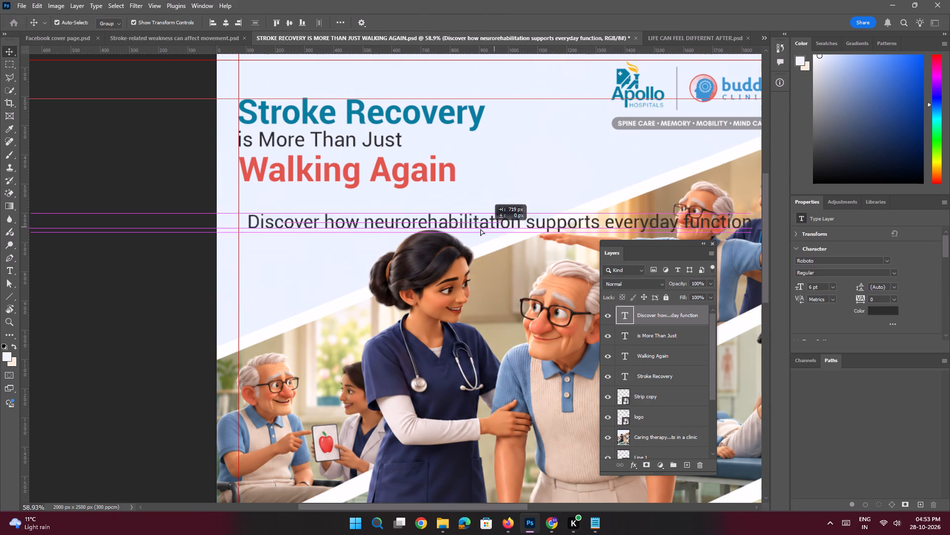
left_click_drag(480, 229, 482, 226)
Set the subline's font size to 5 pt and reposition it at the left margin guide, about 83 px below "Walking Again".
left_click_drag(814, 286, 809, 286)
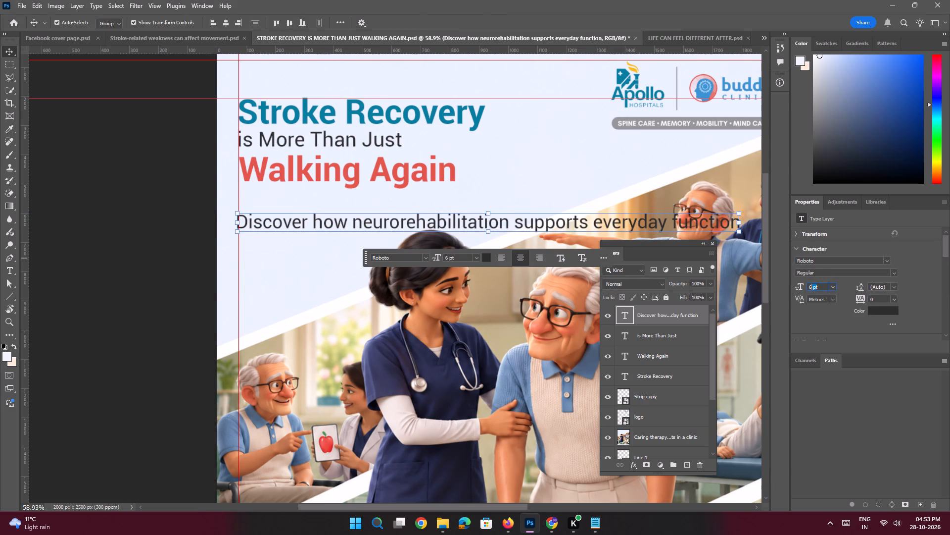
left_click_drag(809, 286, 781, 275)
key("5")
key("Return")
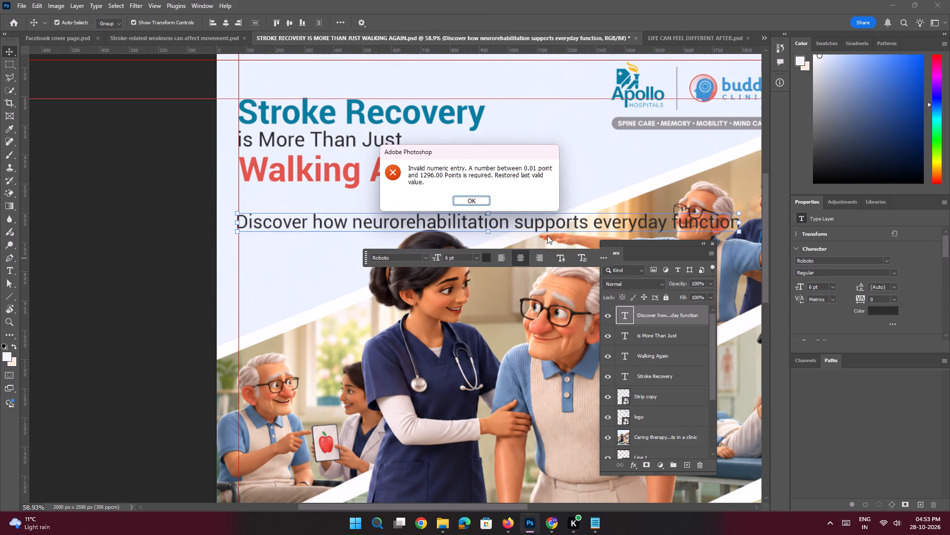
left_click(472, 199)
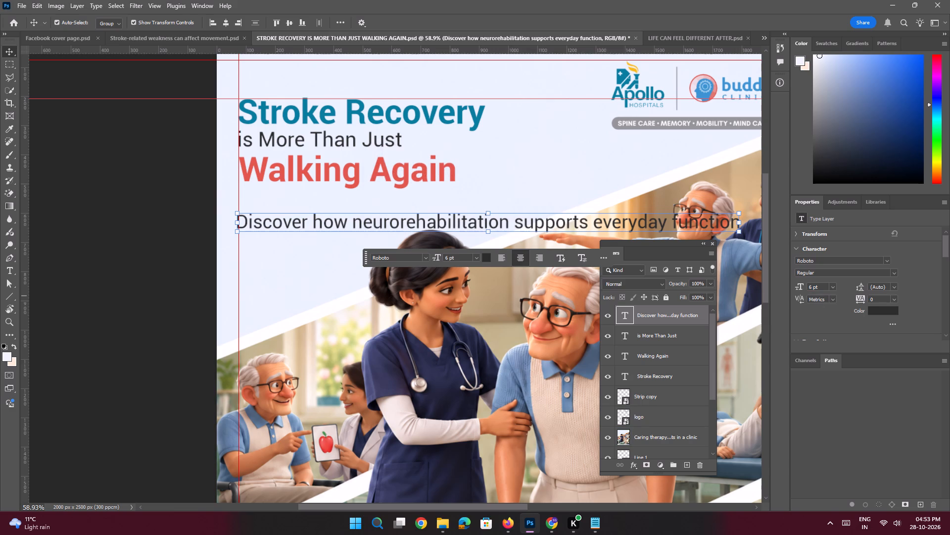
left_click_drag(813, 287, 781, 272)
key("5")
key("Return")
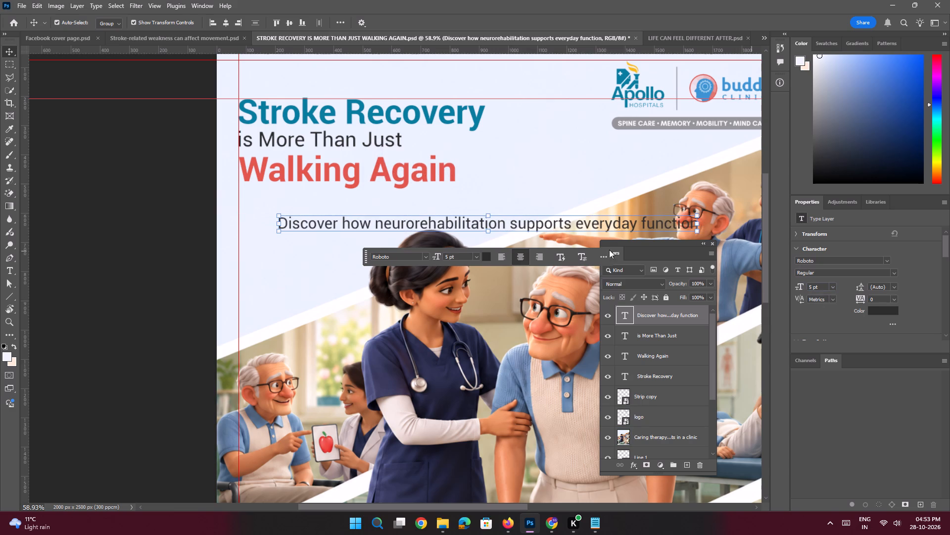
left_click_drag(329, 224, 287, 218)
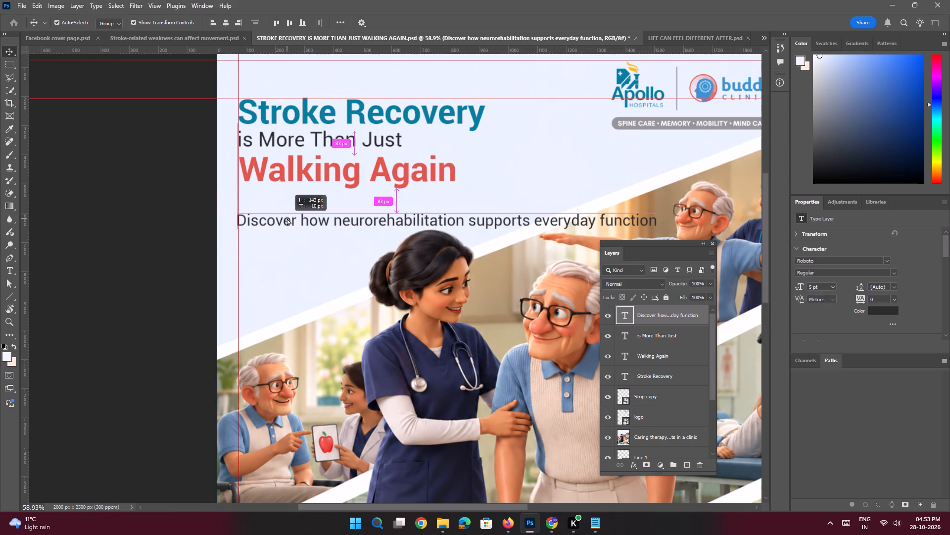
left_click_drag(287, 218, 289, 219)
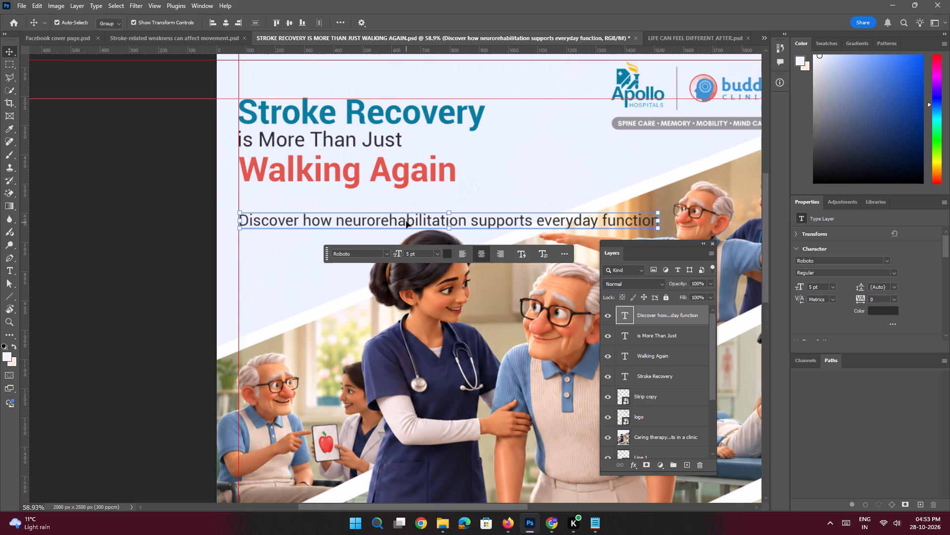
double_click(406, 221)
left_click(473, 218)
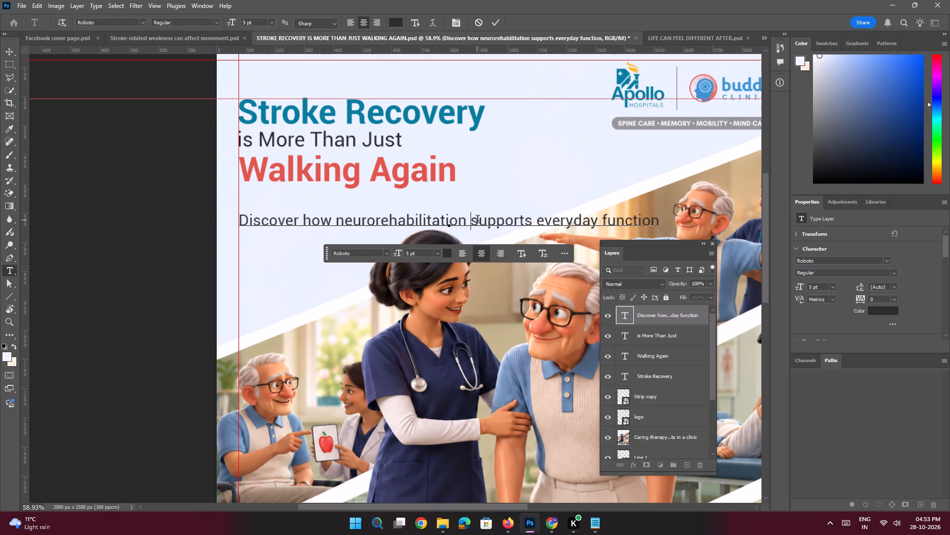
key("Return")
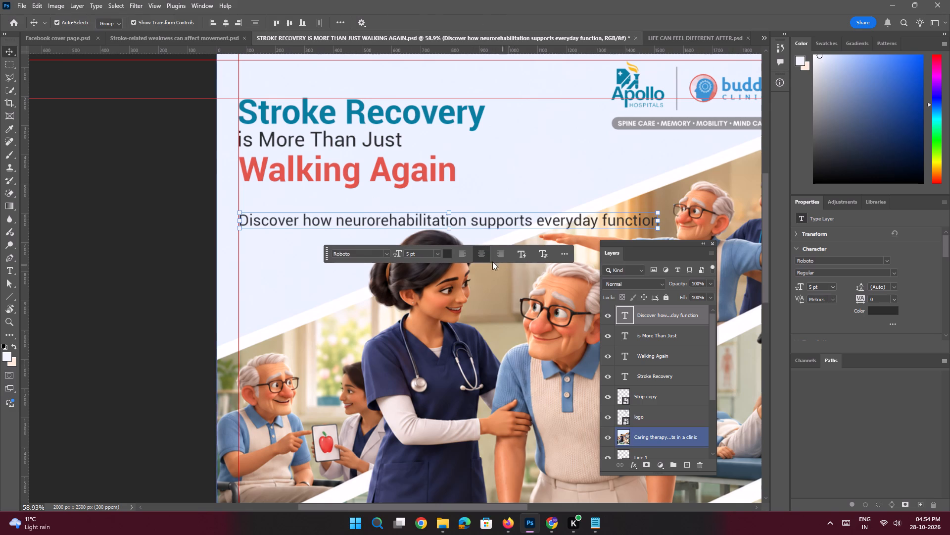
Left-align the subline text and move it back so it starts at the left margin guide.
left_click(462, 254)
left_click_drag(494, 221, 326, 219, "shift")
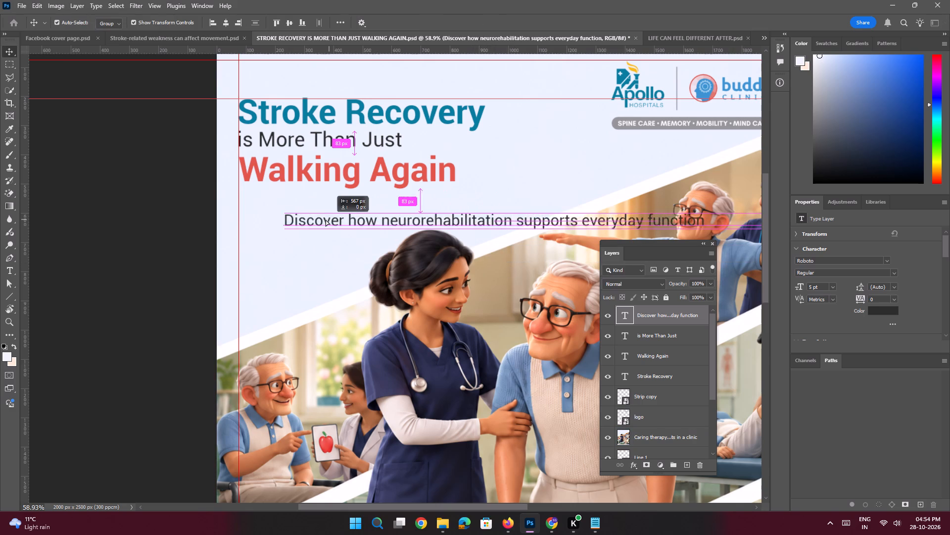
left_click_drag(326, 219, 284, 219, "shift")
Break the subline into three lines before "supports" and "function", and move it up slightly towards the headline.
double_click(415, 219)
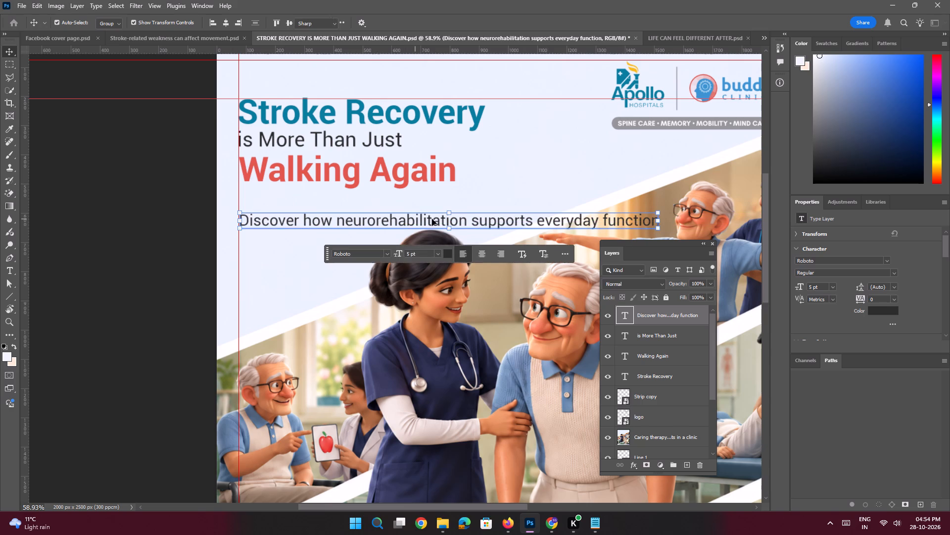
left_click(474, 219)
key("Return")
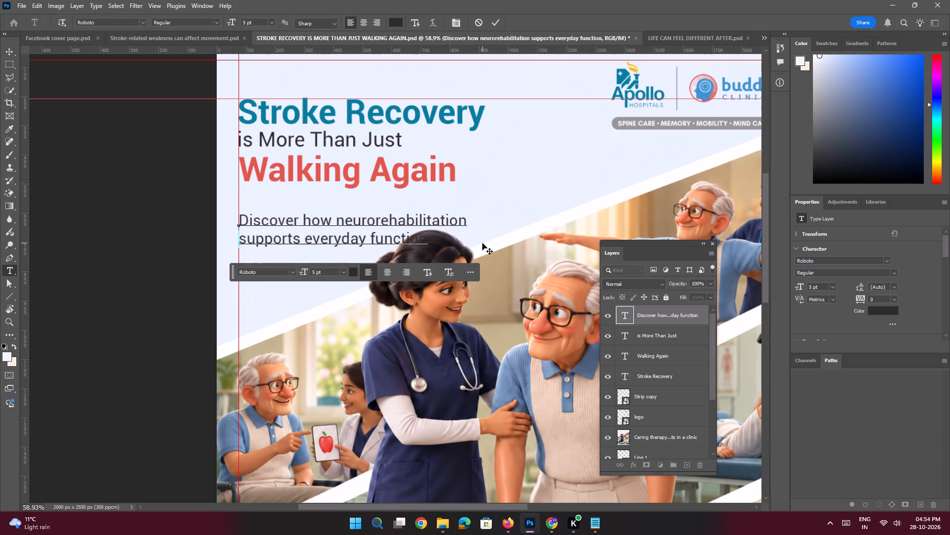
left_click(371, 241)
key("Return")
key("Return")
left_click_drag(346, 234, 346, 230, "shift")
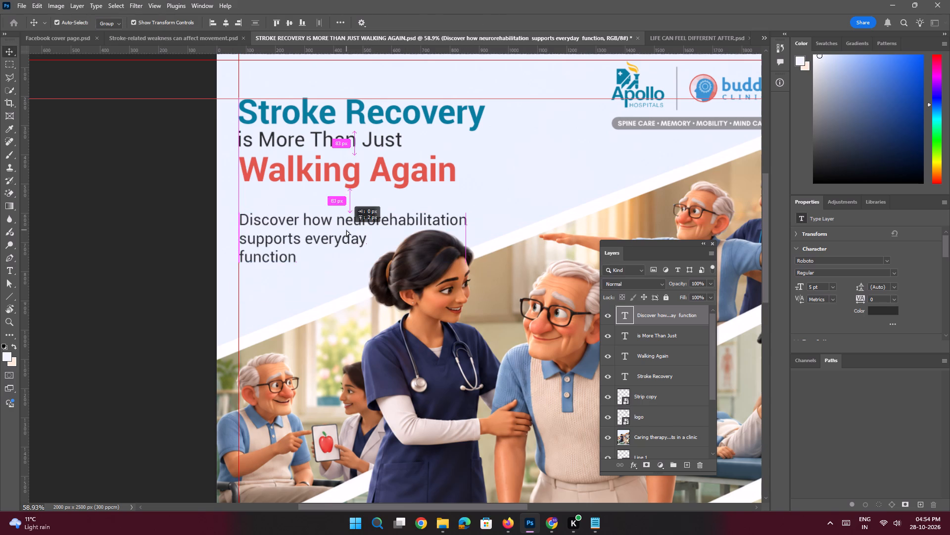
left_click_drag(346, 230, 346, 226, "shift")
Nudge the "Walking Again" line up slightly, closer to "is More Than Just".
key("space")
key("space")
key("space")
key("space")
key("space")
left_click_drag(342, 169, 344, 191)
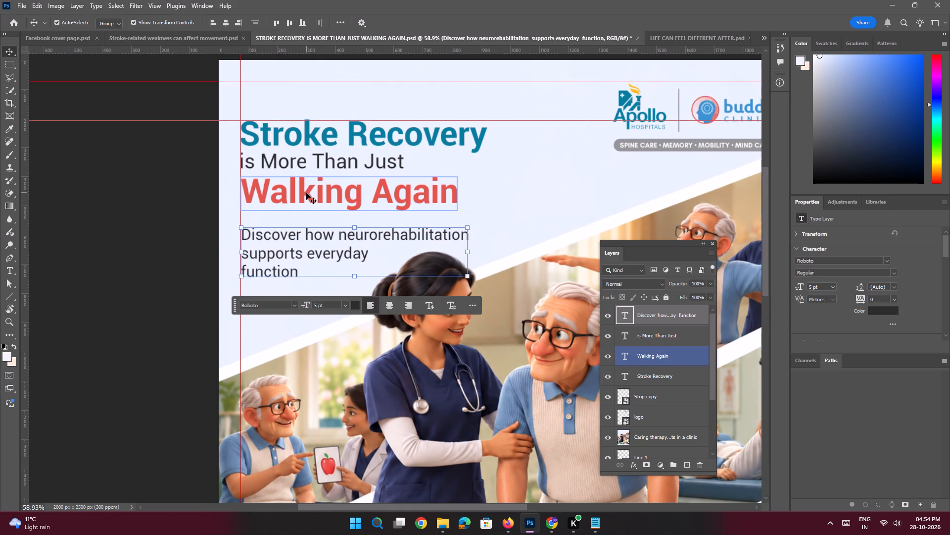
left_click(306, 193)
key("Up")
key("Up")
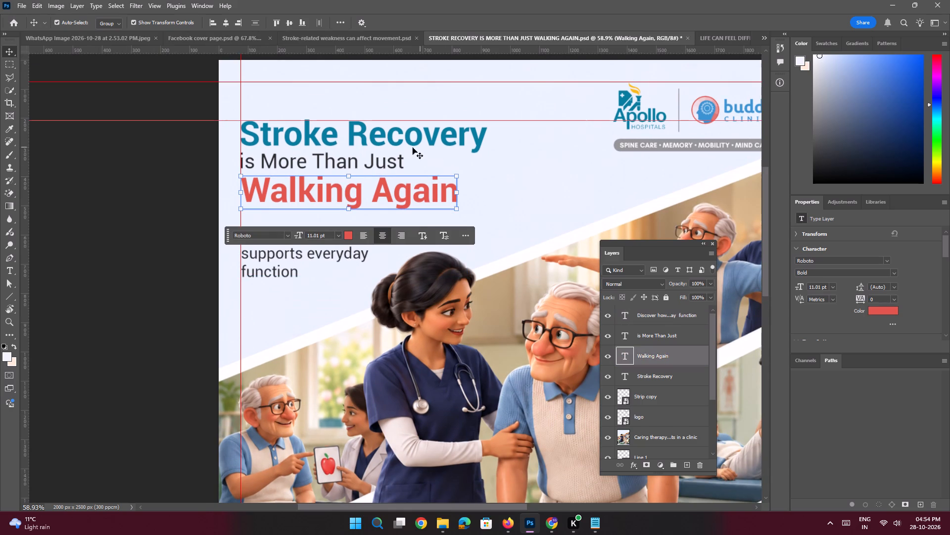
Select all three headline lines together and scale them down proportionally to about 94%, keeping the top-left corner on the guides.
left_click(373, 158, "shift")
left_click(410, 142, "shift")
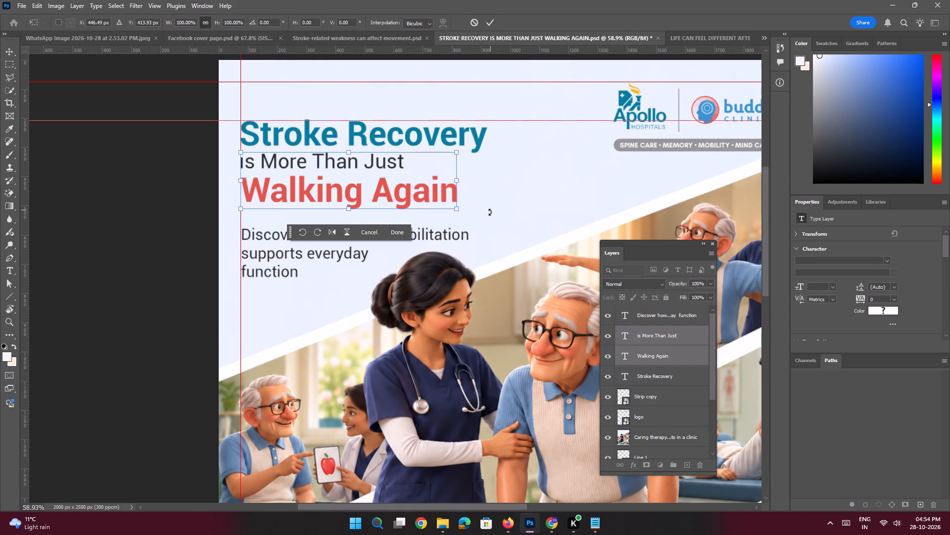
key("Return")
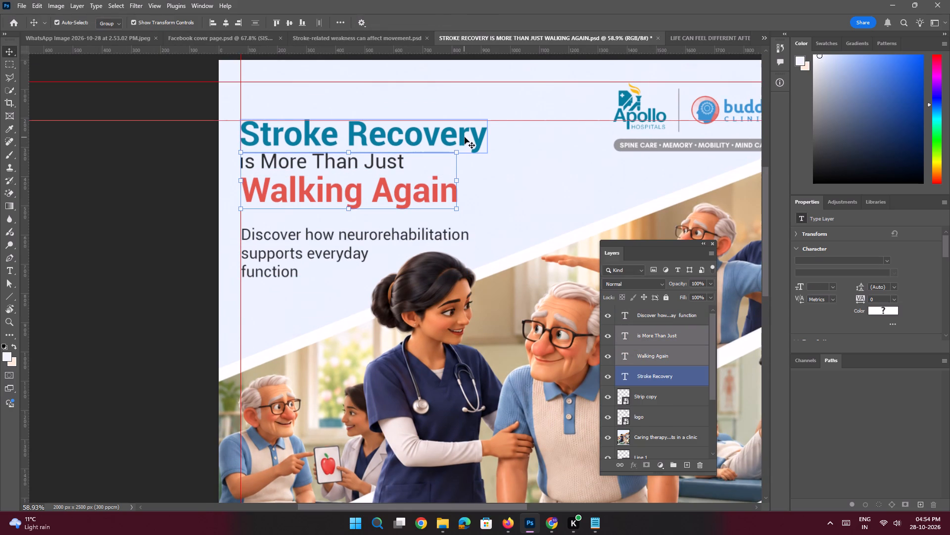
left_click(465, 137, "shift")
left_click_drag(489, 211, 477, 206)
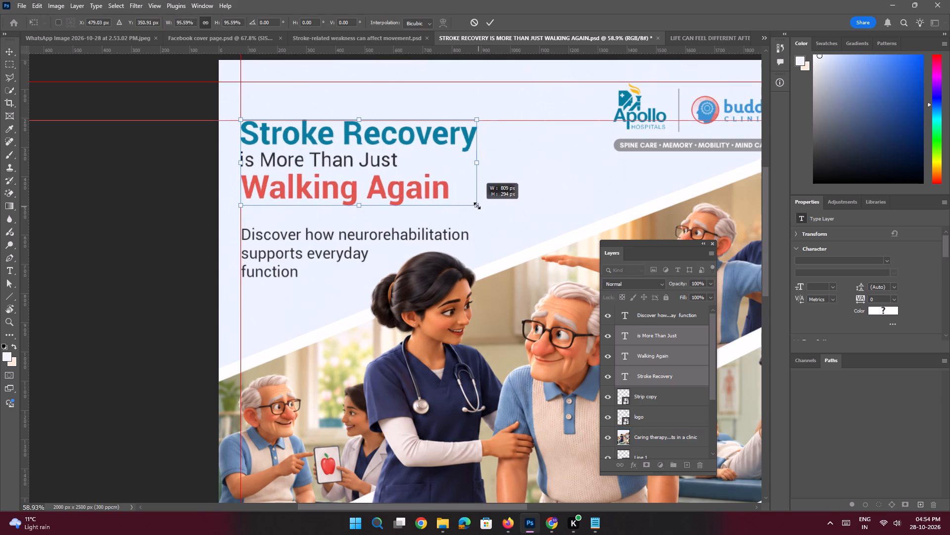
left_click_drag(477, 206, 475, 206)
key("Return")
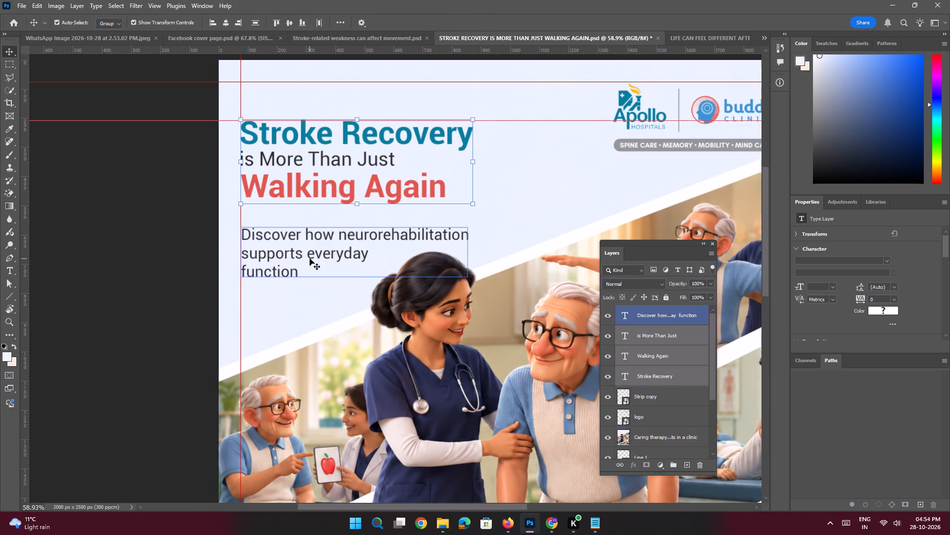
Move the three-line subline up slightly to tighten the gap below the headline, and deselect it.
left_click(310, 259)
left_click_drag(312, 247, 312, 239, "shift")
key("space")
left_click(187, 222)
key("space")
key("space")
key("space")
key("space")
key("space")
key("space")
key("space")
key("space")
left_click_drag(359, 213, 346, 223)
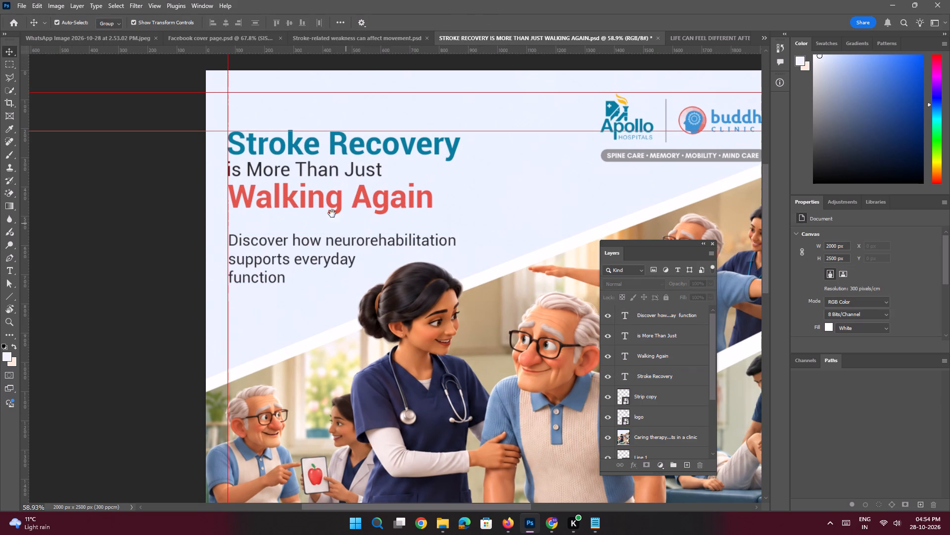
left_click(182, 228)
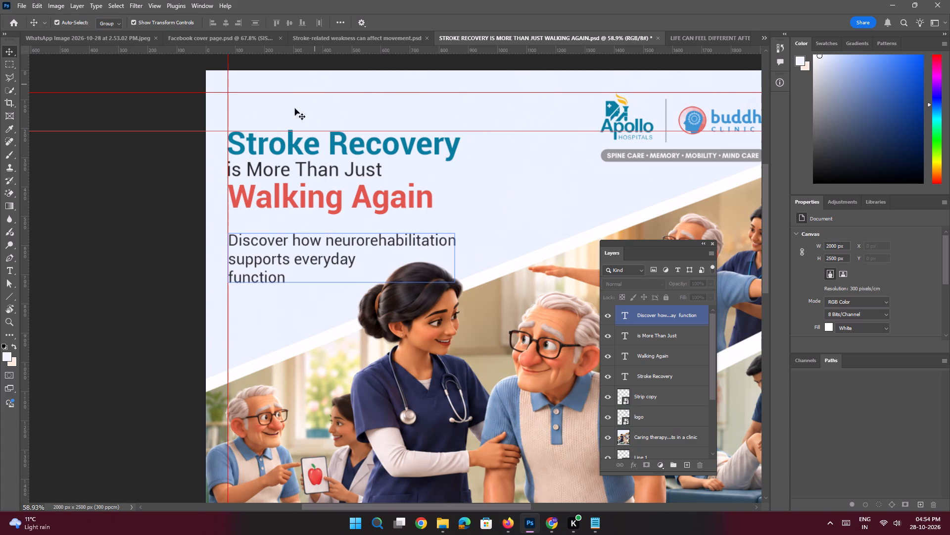
Draw a 164 × 8 px divider rectangle between "Walking Again" and the subline, starting at the left guide, filled with the teal sampled from "Stroke Recovery".
key("ctrl+space")
key("ctrl+space")
key("ctrl+space")
key("ctrl+space")
key("ctrl+space")
key("ctrl+space")
key("ctrl+space")
left_click_drag(287, 195, 299, 214, "ctrl")
left_click(650, 315)
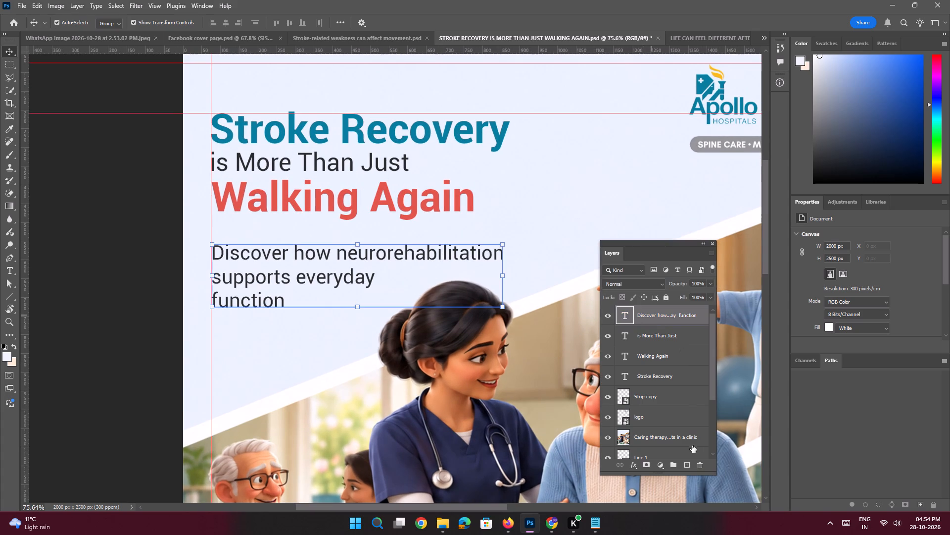
left_click(688, 462)
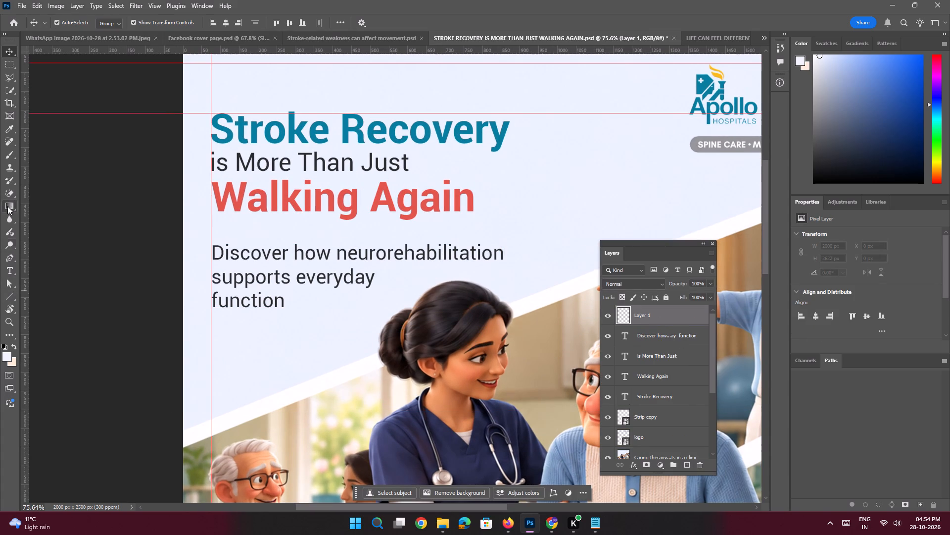
right_click(11, 294)
left_click(46, 295)
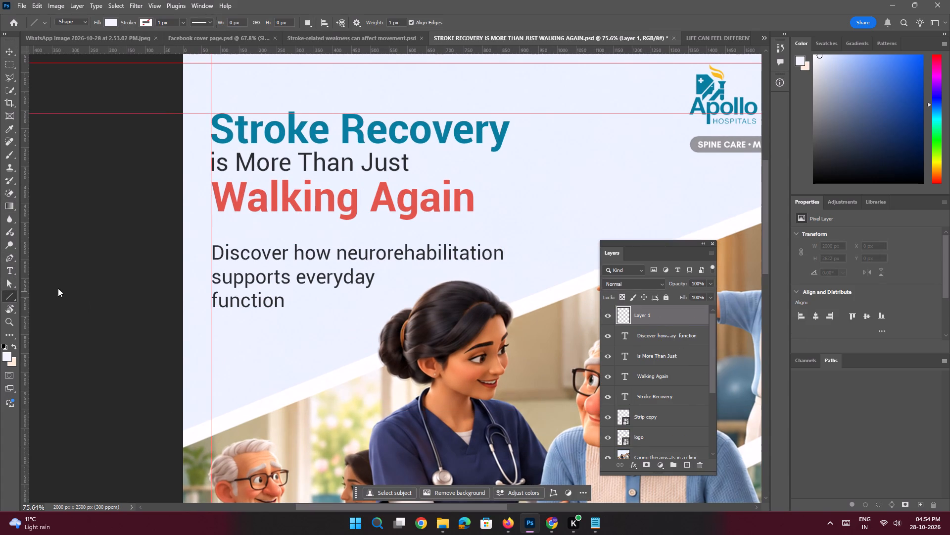
key("ctrl+space")
key("ctrl+space")
key("ctrl+space")
key("ctrl+space")
key("ctrl+space")
key("ctrl+space")
key("ctrl+space")
key("ctrl+space")
left_click_drag(244, 164, 267, 189, "ctrl")
left_click(262, 120, "alt")
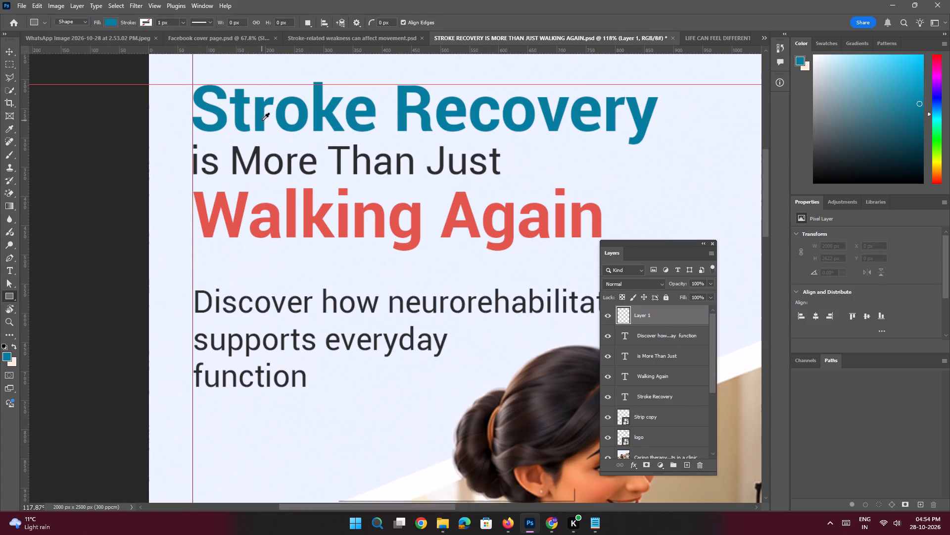
left_click_drag(193, 260, 290, 264)
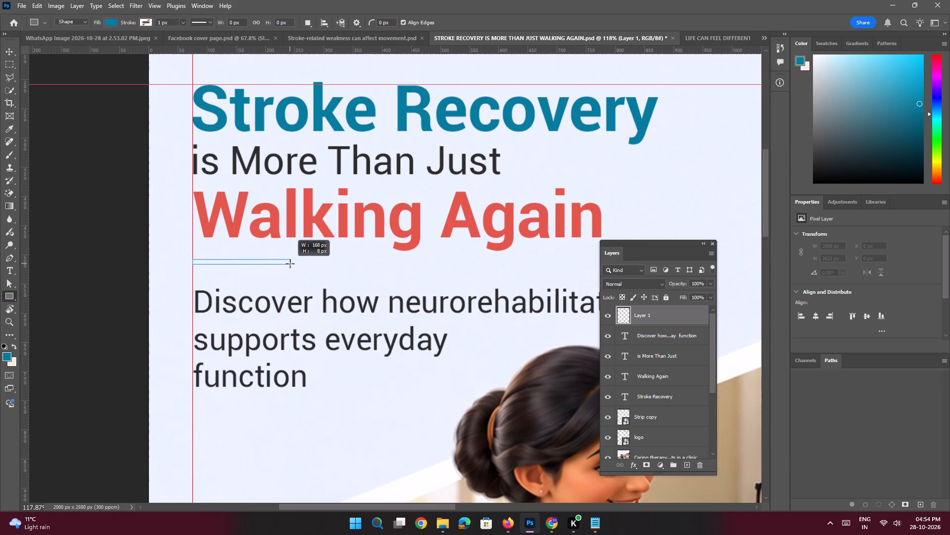
left_click_drag(290, 264, 287, 264)
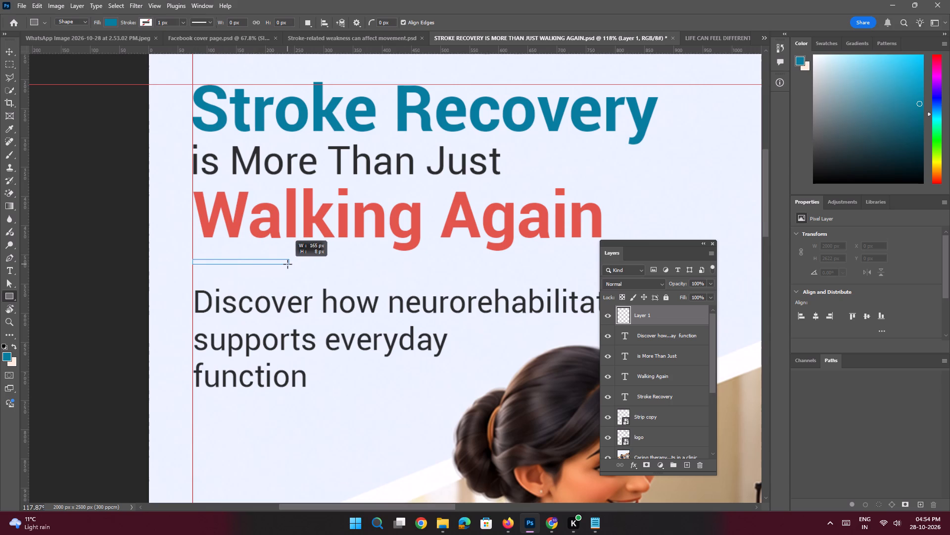
left_click_drag(287, 264, 287, 264)
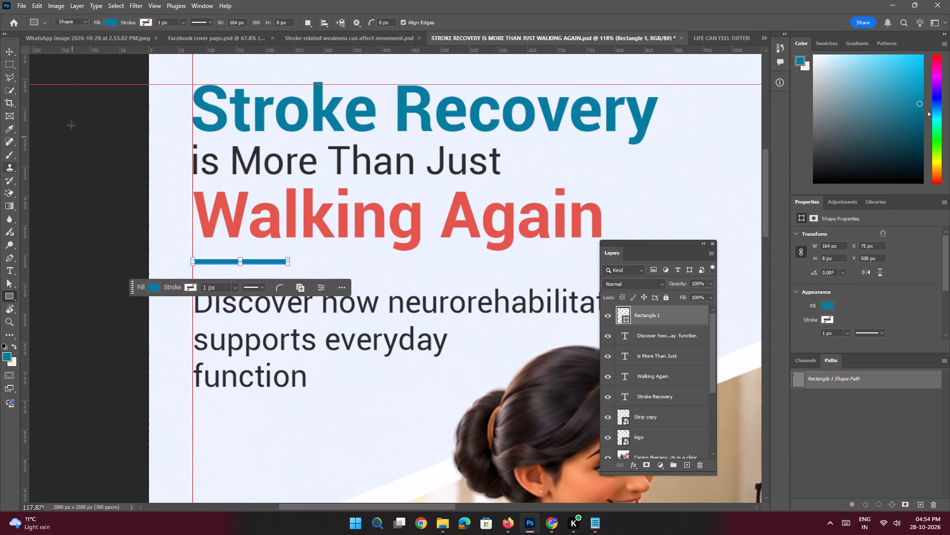
left_click(12, 53)
left_click(68, 152)
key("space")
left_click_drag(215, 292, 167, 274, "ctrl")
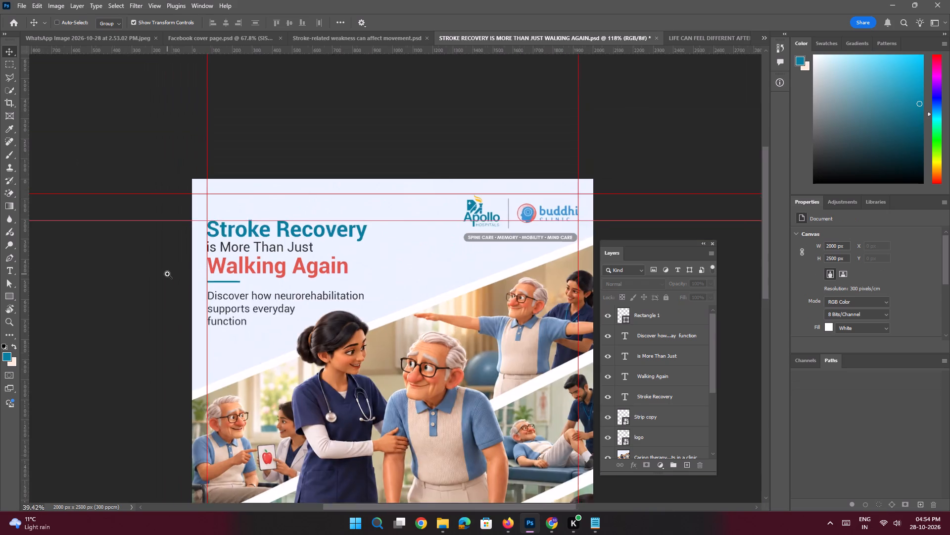
Round all four corners of the teal divider rectangle below "Walking Again" to 4 px and deselect it.
left_click_drag(167, 274, 254, 347, "ctrl")
left_click(199, 176)
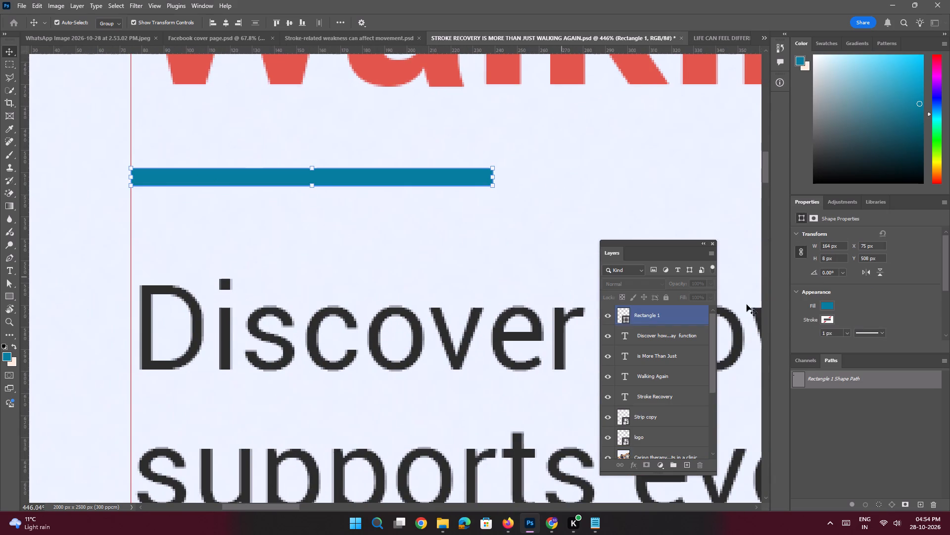
scroll(848, 302, "down", 10)
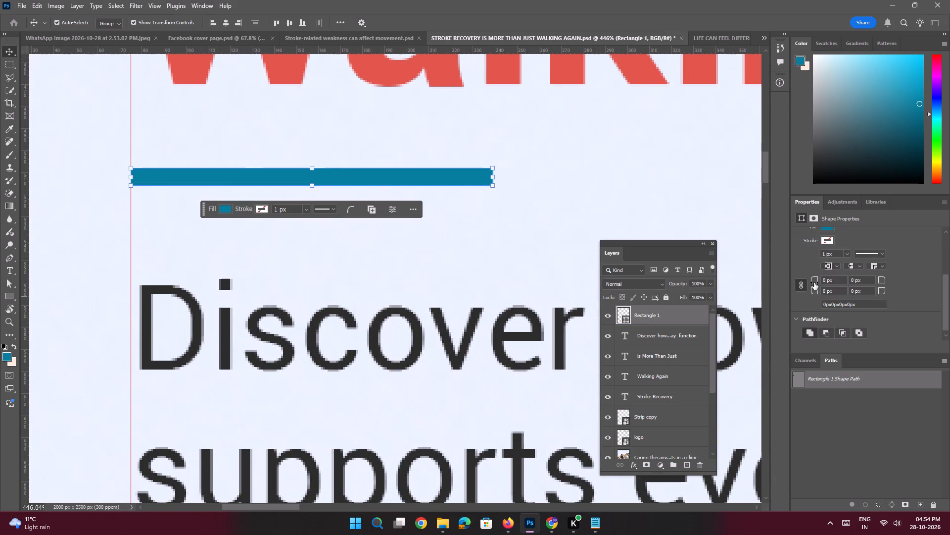
left_click_drag(814, 282, 886, 275)
key("ctrl+space")
key("ctrl+space")
key("ctrl+space")
key("ctrl+space")
key("ctrl+space")
key("ctrl+space")
key("ctrl+space")
left_click_drag(334, 170, 263, 148, "ctrl")
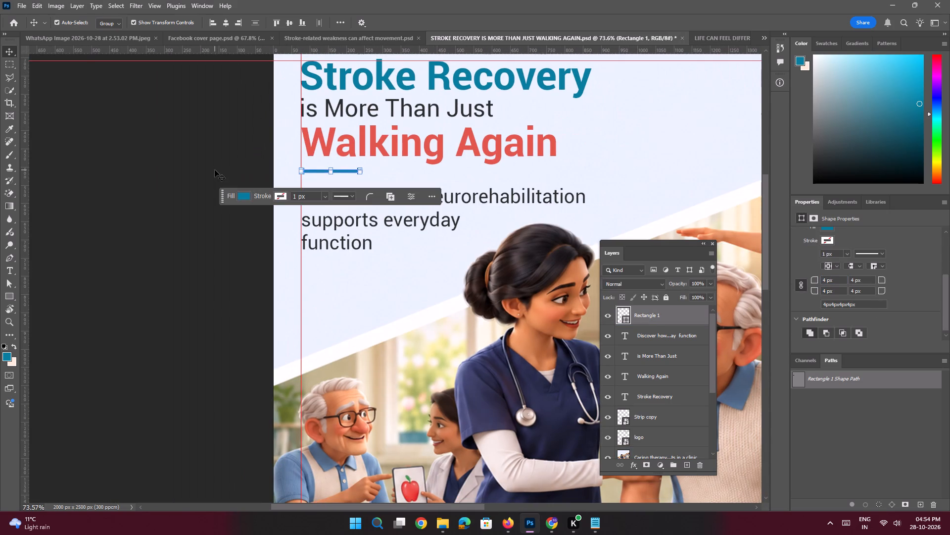
left_click(215, 170)
Examine the headline, divider and subline spacing up close, and the overall poster layout down to the contact strip.
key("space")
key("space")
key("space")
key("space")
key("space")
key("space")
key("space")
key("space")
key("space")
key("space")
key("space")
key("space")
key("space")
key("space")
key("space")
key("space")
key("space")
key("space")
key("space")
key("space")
left_click_drag(413, 190, 357, 235)
left_click_drag(396, 201, 392, 208)
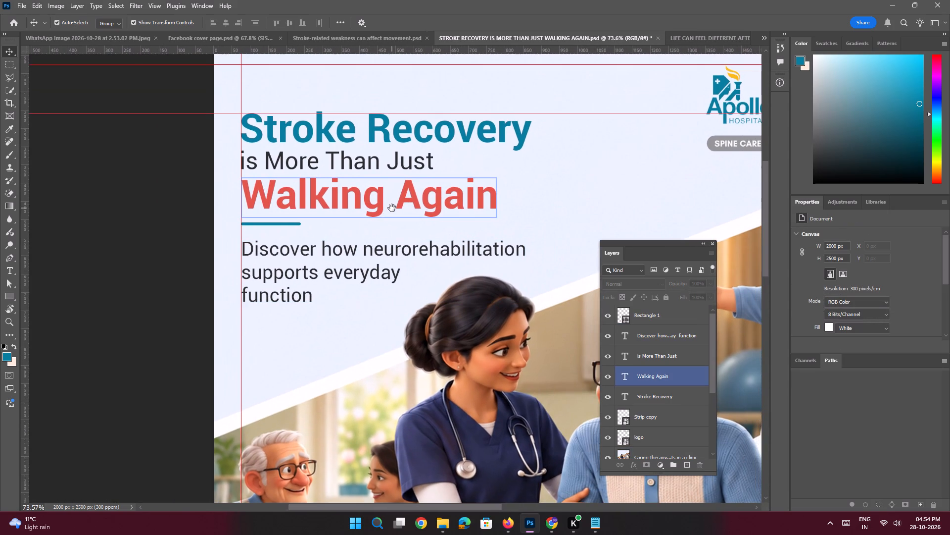
left_click_drag(424, 198, 396, 189, "ctrl")
left_click(232, 212)
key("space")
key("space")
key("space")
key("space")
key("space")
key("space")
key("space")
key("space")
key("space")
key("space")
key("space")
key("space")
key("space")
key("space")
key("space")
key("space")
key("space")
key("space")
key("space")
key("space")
left_click_drag(383, 263, 335, 208)
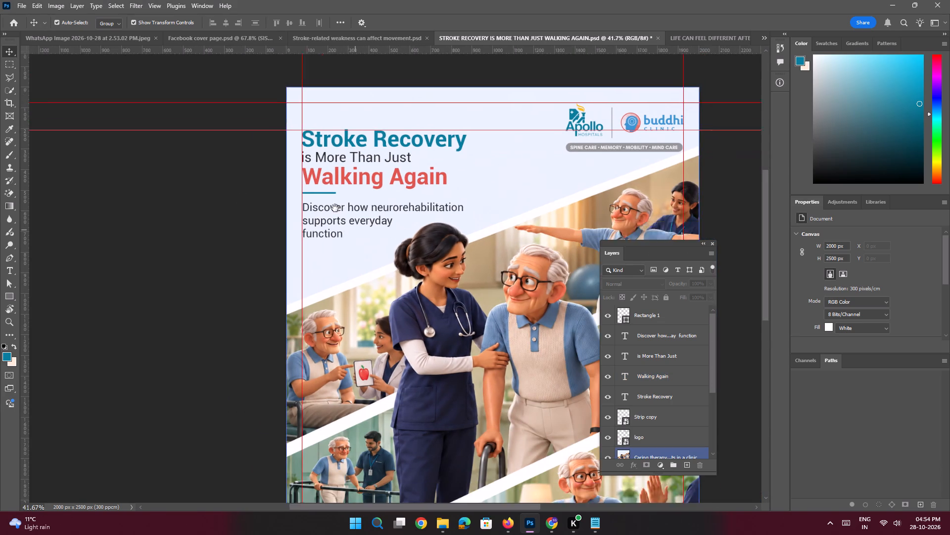
left_click_drag(335, 208, 305, 197)
left_click_drag(357, 257, 341, 252, "ctrl")
left_click_drag(410, 302, 365, 255)
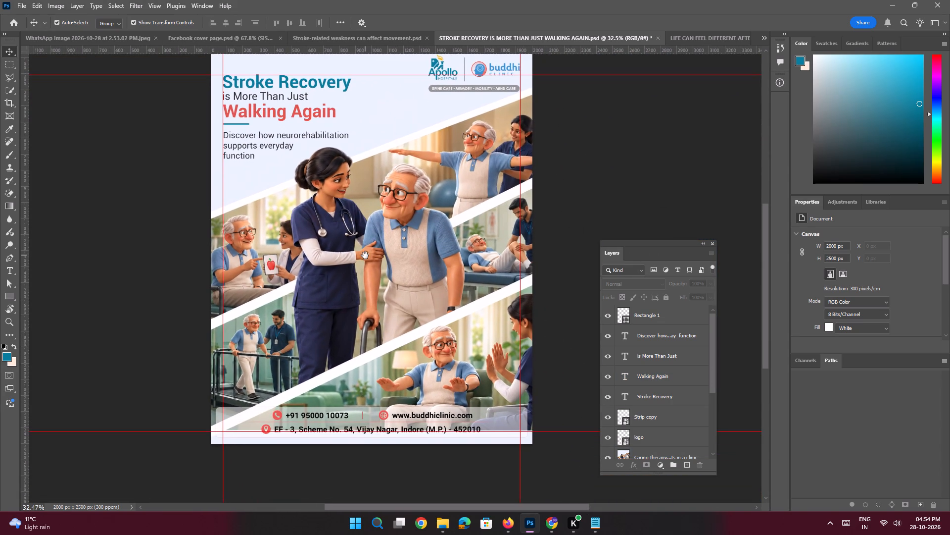
left_click_drag(365, 255, 357, 275)
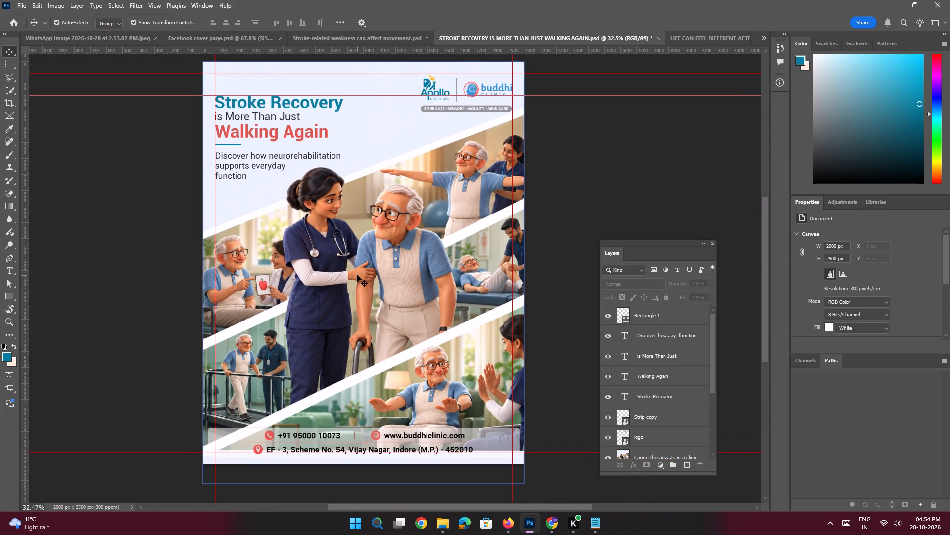
Save the stroke recovery poster document.
key("ctrl+s")
Close the "Stroke-related weakness can affect movement.psd" document.
left_click(708, 34)
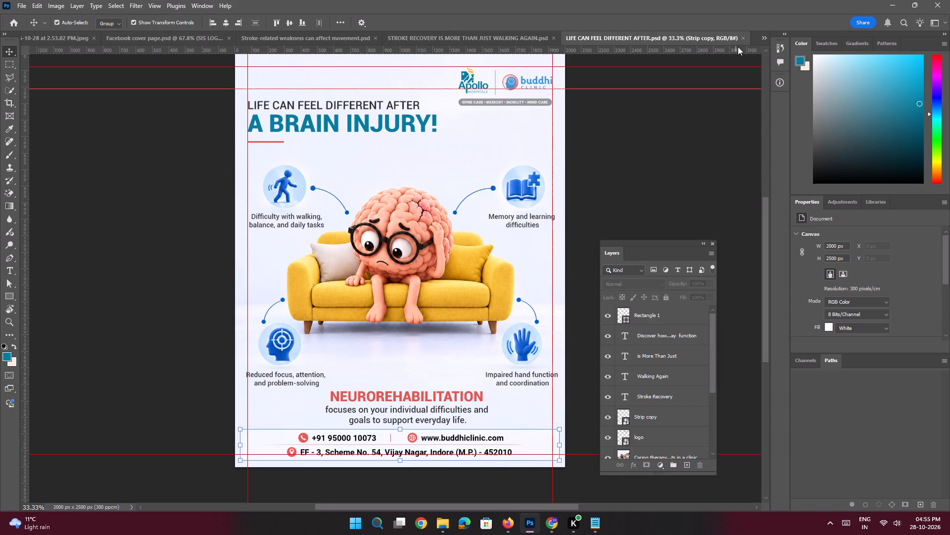
left_click(351, 37)
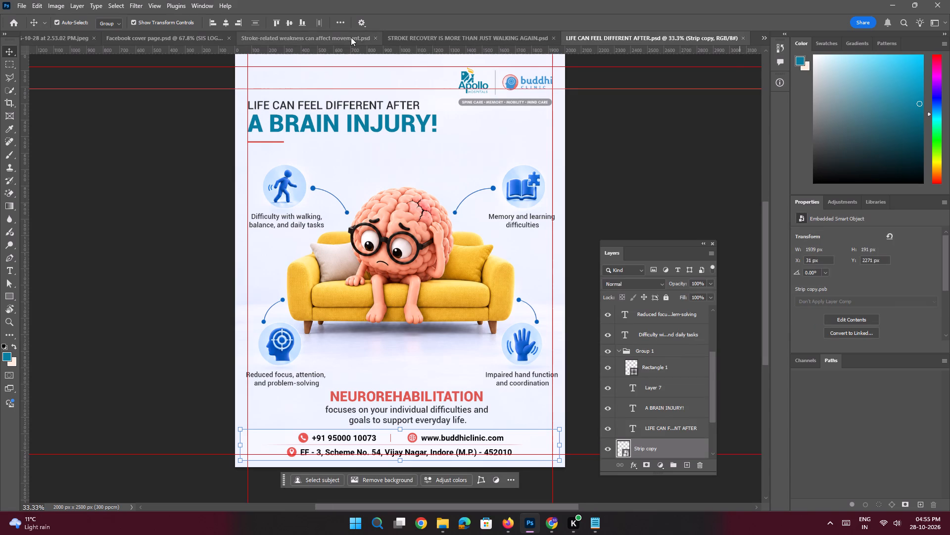
left_click(494, 38)
Close "Facebook cover page.psd", saving its changes.
left_click(252, 35)
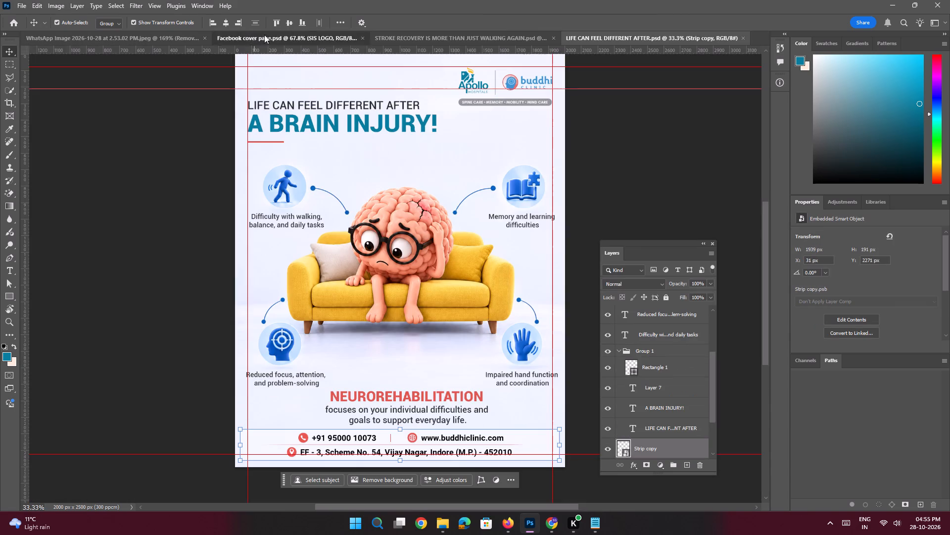
left_click(368, 39)
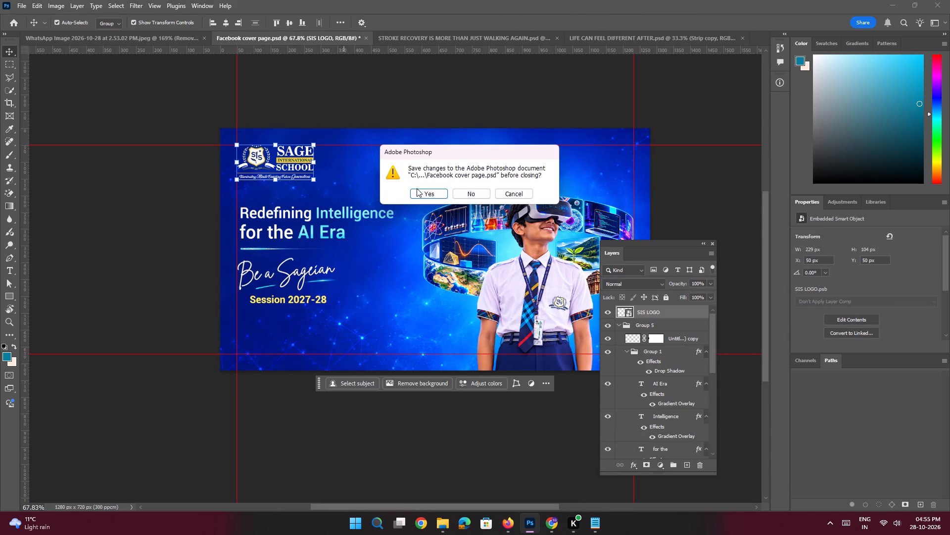
left_click(417, 188)
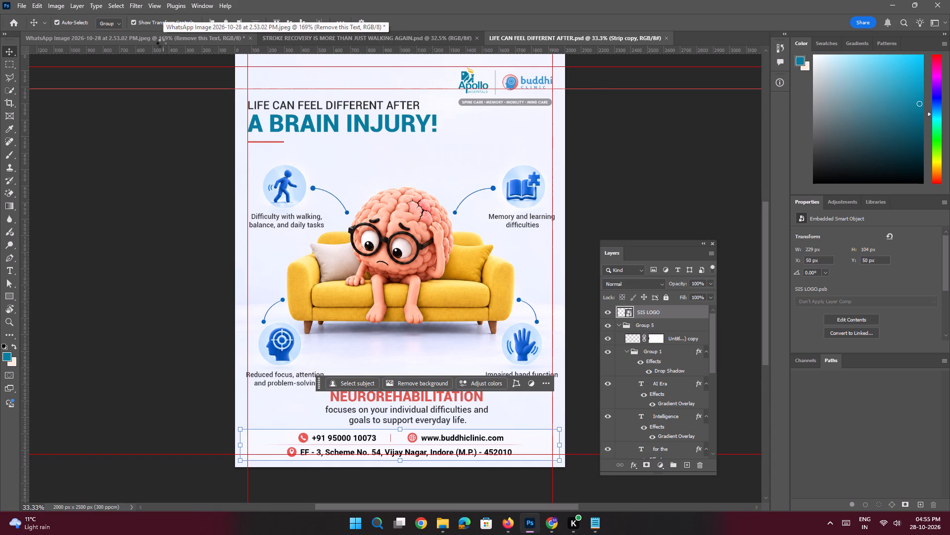
Close the WhatsApp reference image without saving its changes and return to the "STROKE RECOVERY IS MORE THAN JUST WALKING AGAIN.psd" poster.
left_click(176, 41)
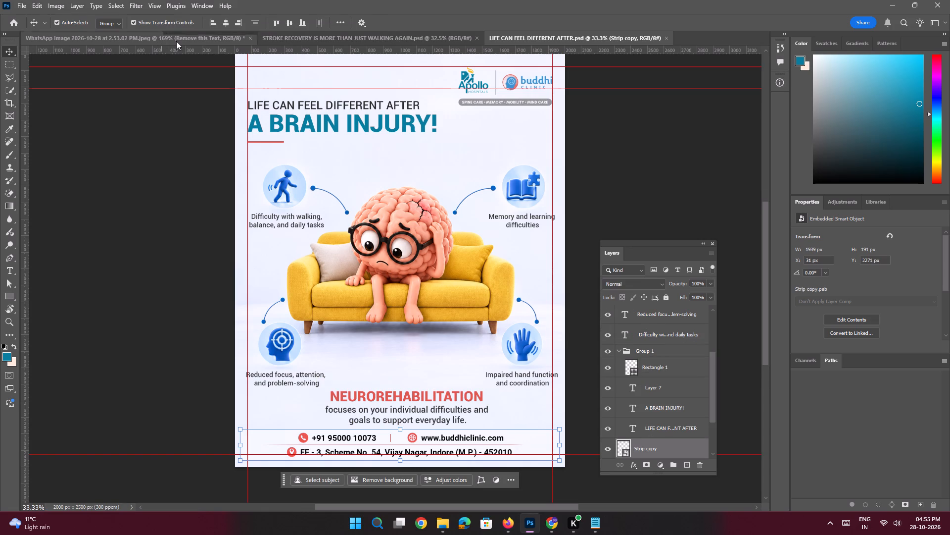
left_click(249, 39)
left_click(478, 192)
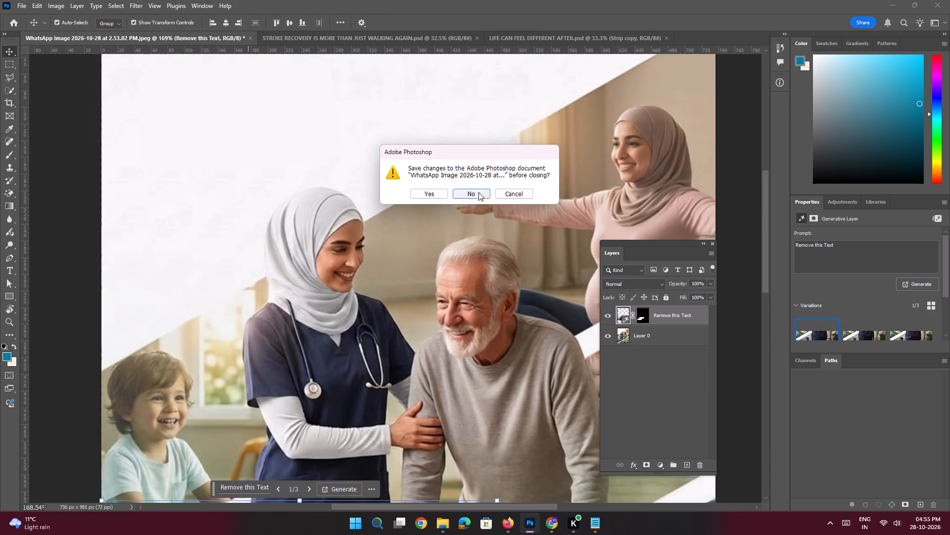
left_click(200, 40)
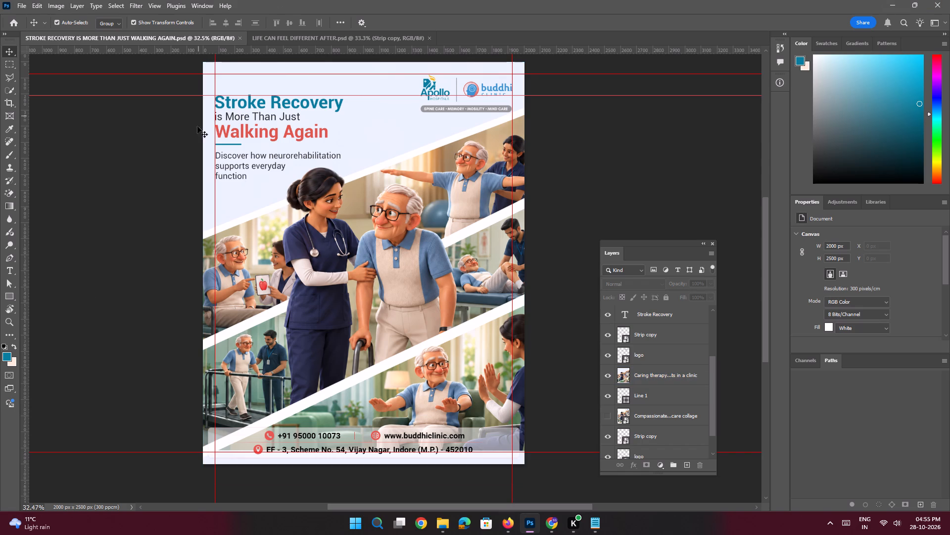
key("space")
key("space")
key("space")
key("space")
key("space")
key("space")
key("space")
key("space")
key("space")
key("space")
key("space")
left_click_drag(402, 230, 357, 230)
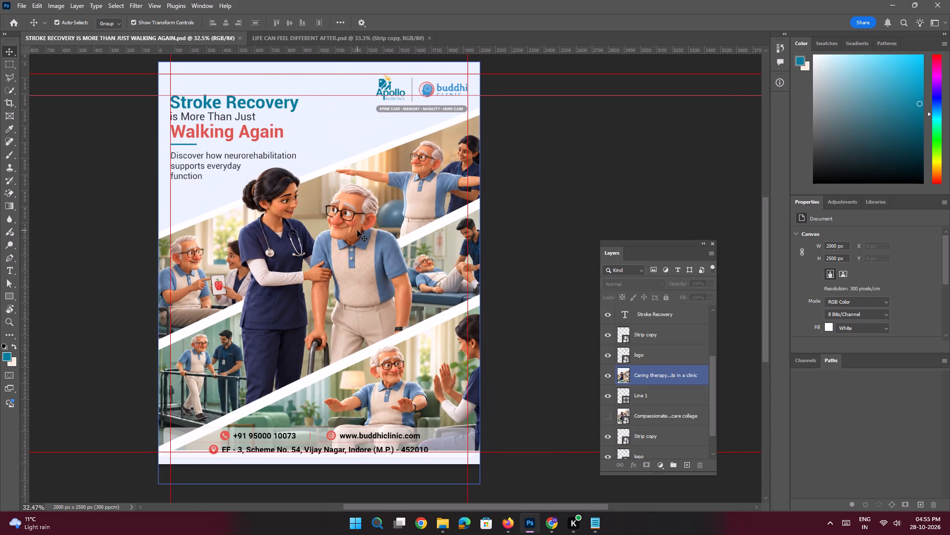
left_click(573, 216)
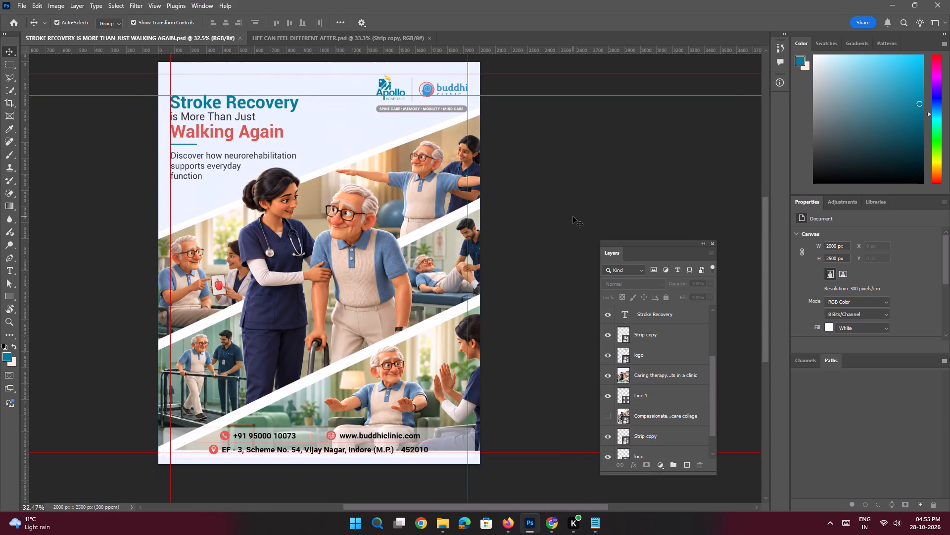
Examine the Slide 1 layout up close and as a whole, including the collage, headline and contact strip.
key("space")
left_click_drag(456, 223, 488, 264, "ctrl")
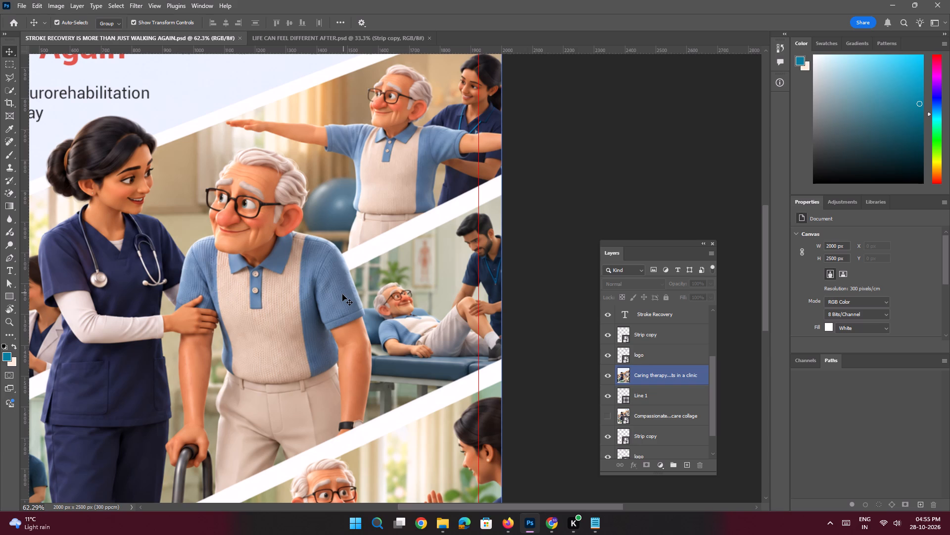
key("ctrl+0")
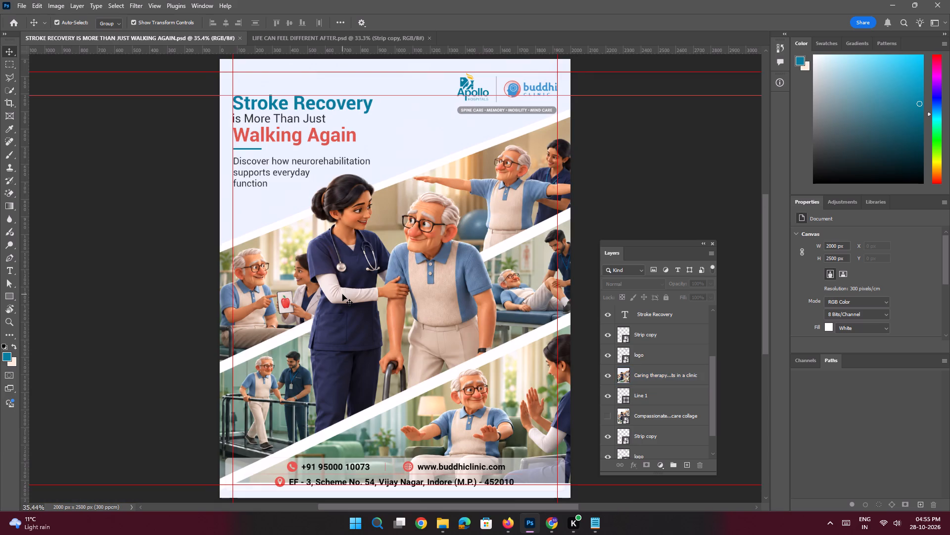
key("space")
key("space")
key("space")
key("space")
key("space")
key("space")
key("space")
key("space")
left_click_drag(425, 352, 284, 279)
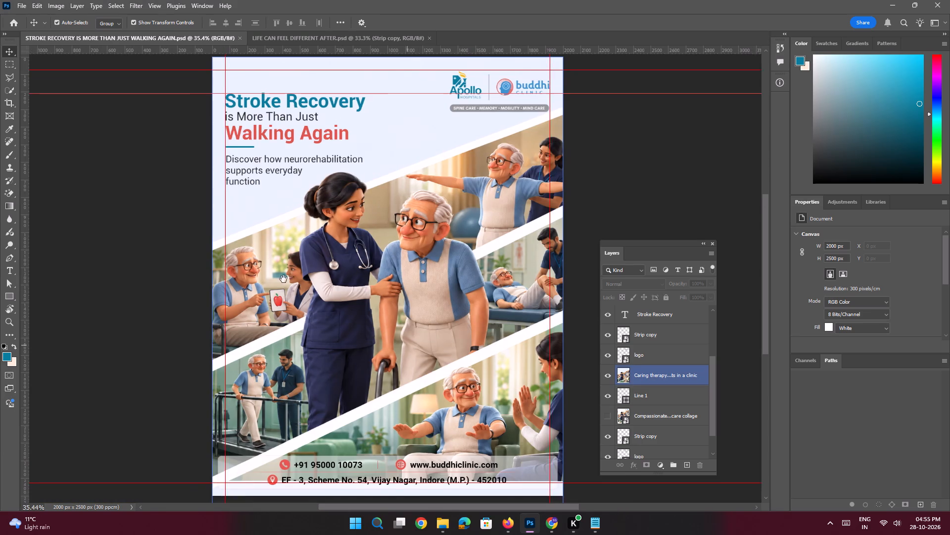
left_click_drag(284, 279, 236, 248)
left_click_drag(289, 298, 332, 337, "ctrl")
key("ctrl+space")
key("ctrl+space")
key("ctrl+space")
key("ctrl+space")
key("ctrl+space")
key("ctrl+space")
key("ctrl+space")
key("ctrl+space")
key("ctrl+space")
key("ctrl+space")
key("ctrl+space")
key("ctrl+space")
key("ctrl+space")
key("ctrl+space")
key("ctrl+space")
key("ctrl+space")
key("ctrl+space")
key("ctrl+space")
key("ctrl+space")
key("ctrl+space")
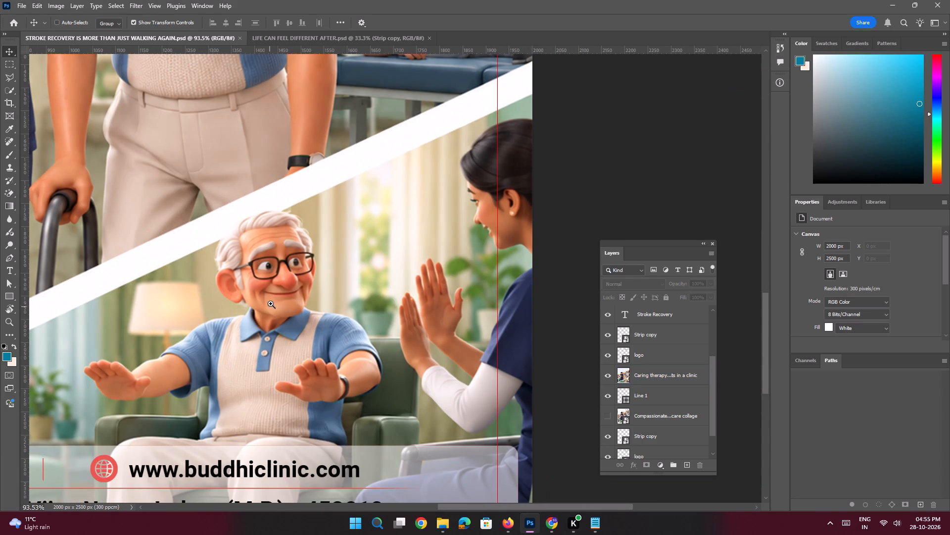
left_click_drag(271, 303, 217, 285, "ctrl")
left_click_drag(224, 234, 275, 276)
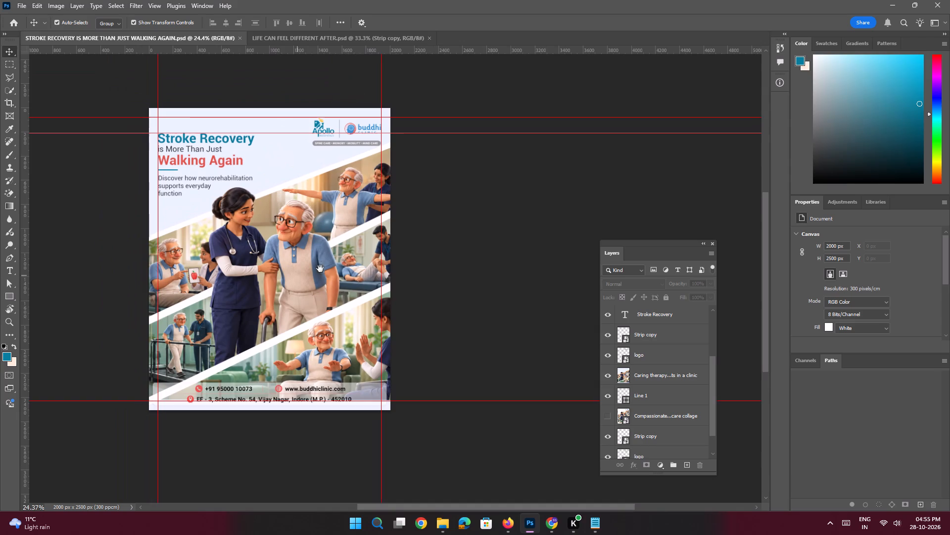
left_click_drag(320, 249, 328, 258, "ctrl")
left_click(372, 256)
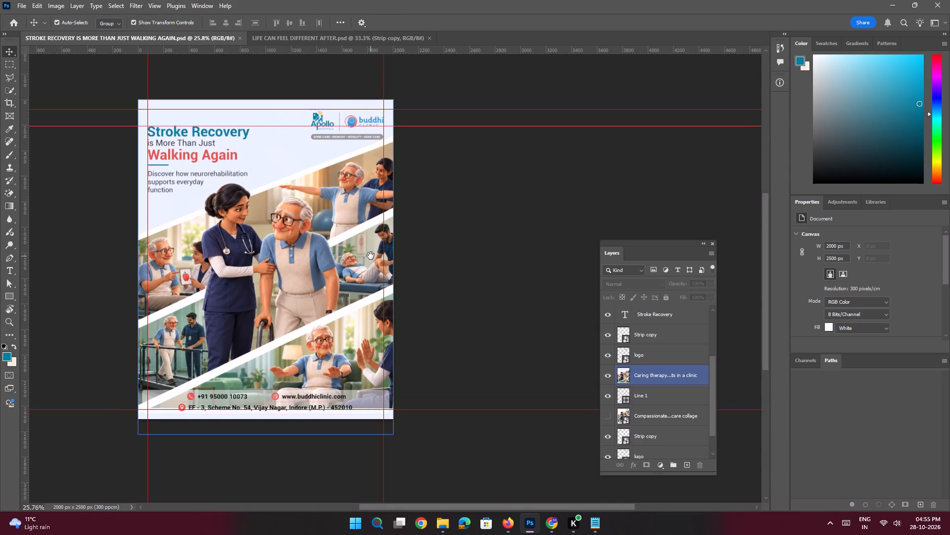
left_click_drag(382, 243, 383, 249)
left_click(451, 225)
key("space")
key("space")
key("space")
key("space")
key("space")
left_click(419, 243)
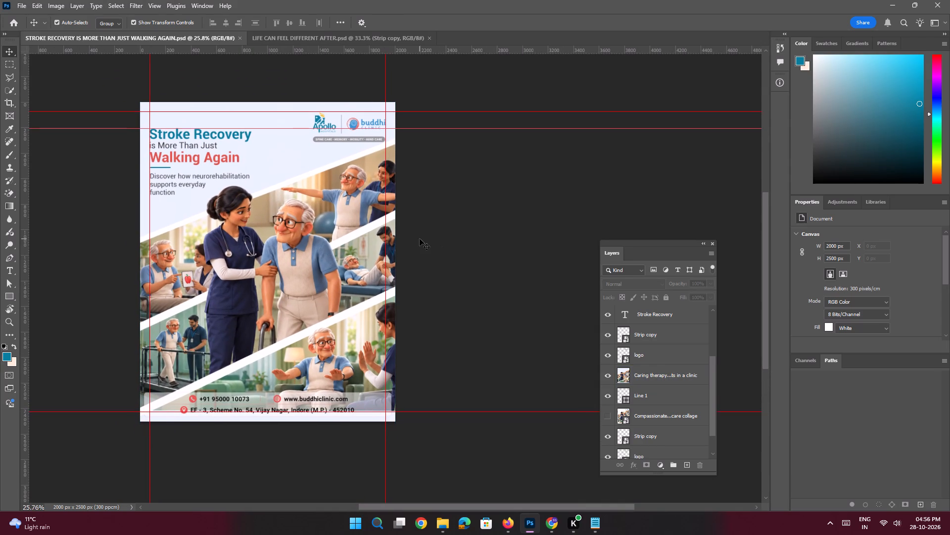
Create a new 2000 × 2500 px document at 300 ppcm from the recent custom preset.
key("ctrl+n")
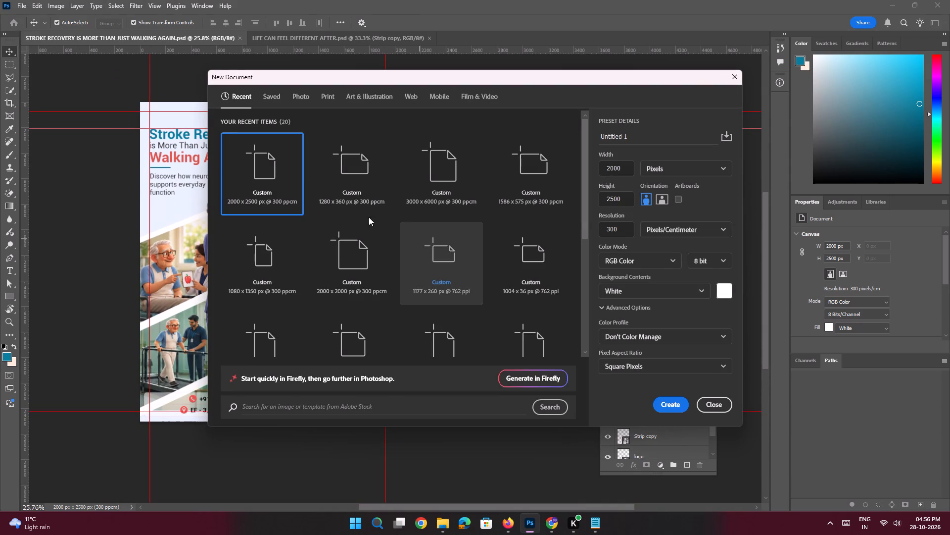
double_click(272, 191)
Add a guide layout to the blank document with 75 px margins on all four sides.
key("space")
left_click_drag(421, 289, 405, 285, "ctrl")
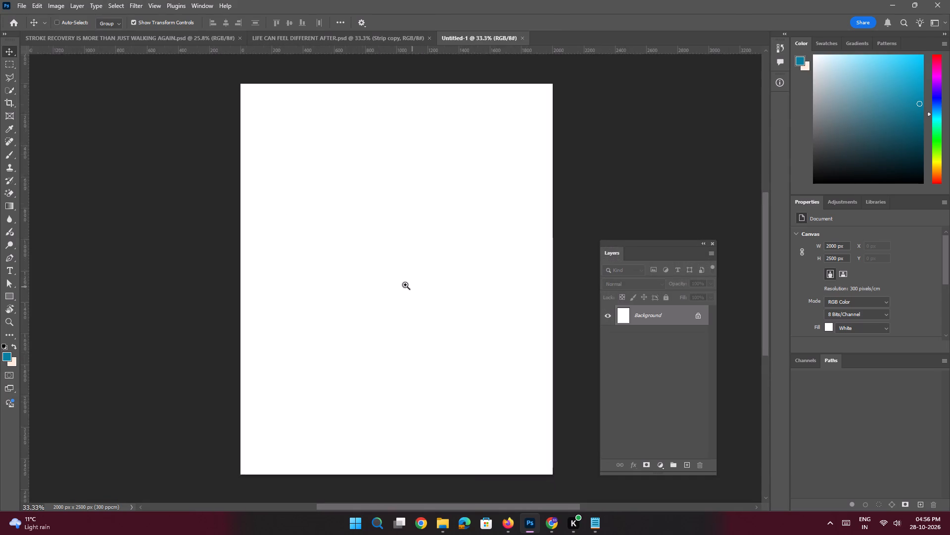
left_click_drag(405, 285, 404, 285, "ctrl")
left_click_drag(435, 282, 401, 280)
left_click(154, 6)
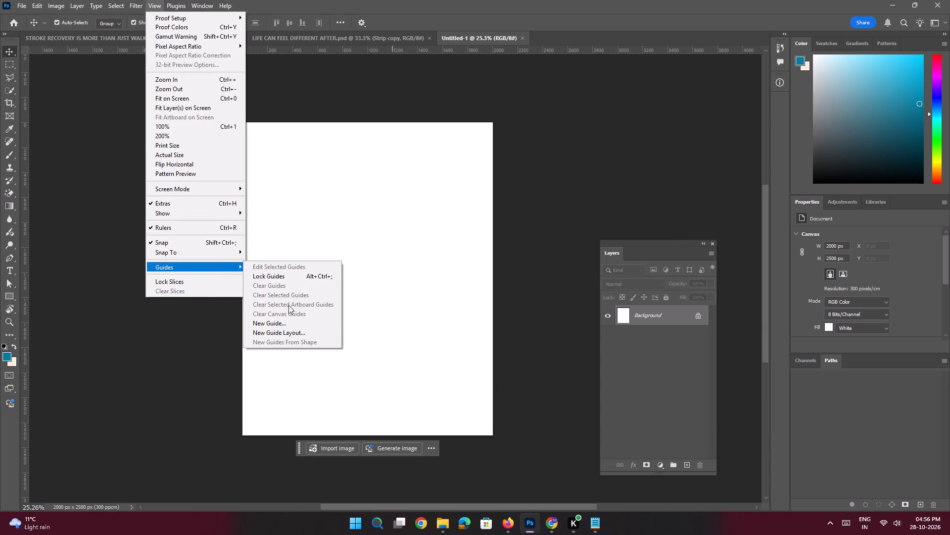
left_click(286, 333)
left_click(533, 114)
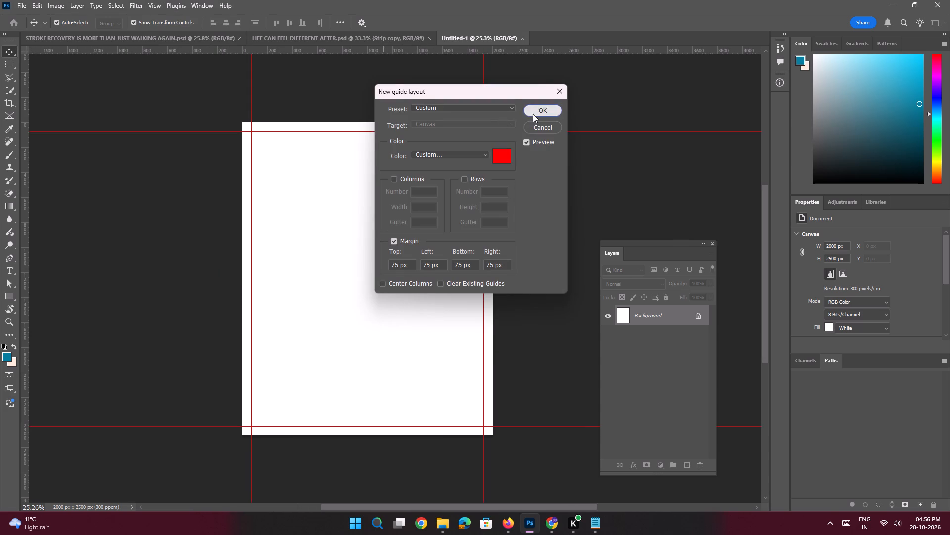
Reorder the open documents so the untitled one sits directly after the Stroke Recovery file.
left_click(389, 39)
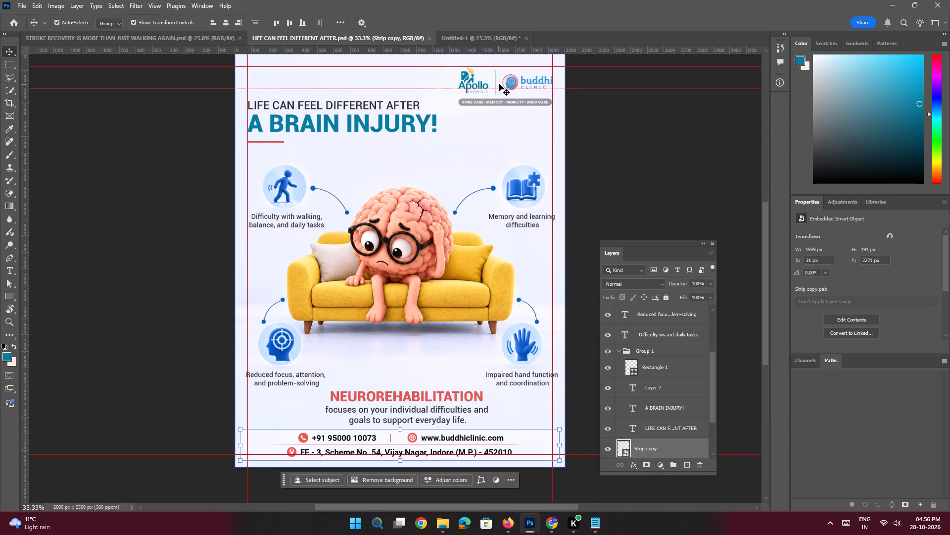
left_click(470, 43)
left_click_drag(461, 40, 405, 37)
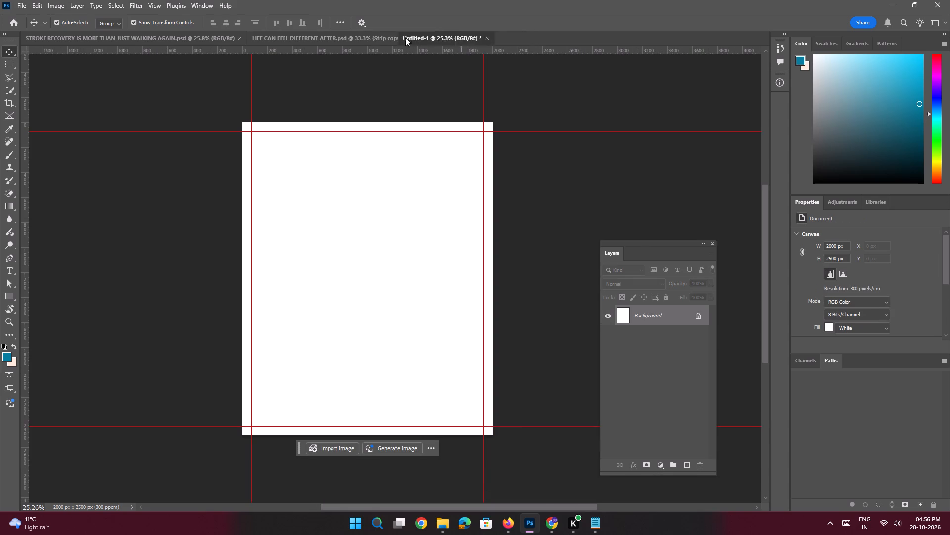
left_click_drag(405, 37, 259, 40)
Copy the logo layer from the Stroke Recovery file into the untitled document and snap it to the top and right margin guides.
left_click(194, 34)
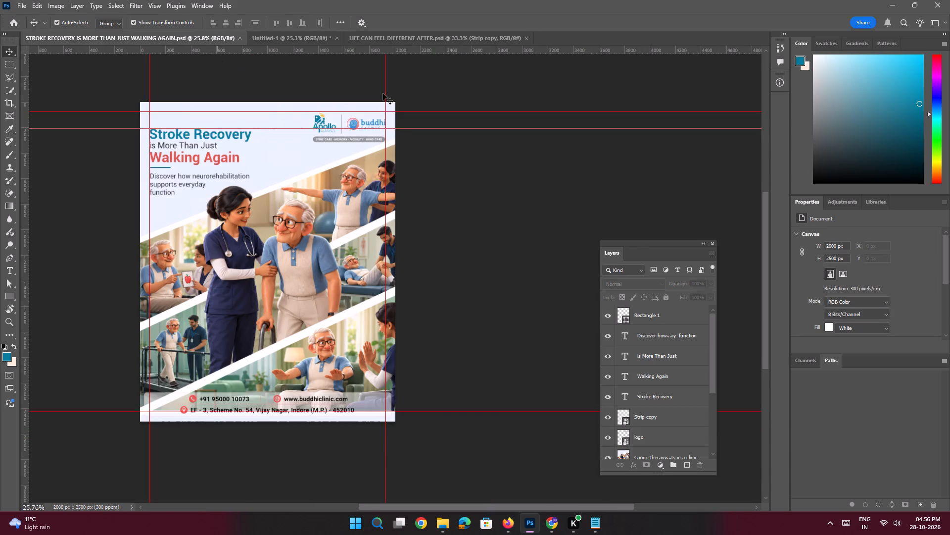
left_click(350, 126)
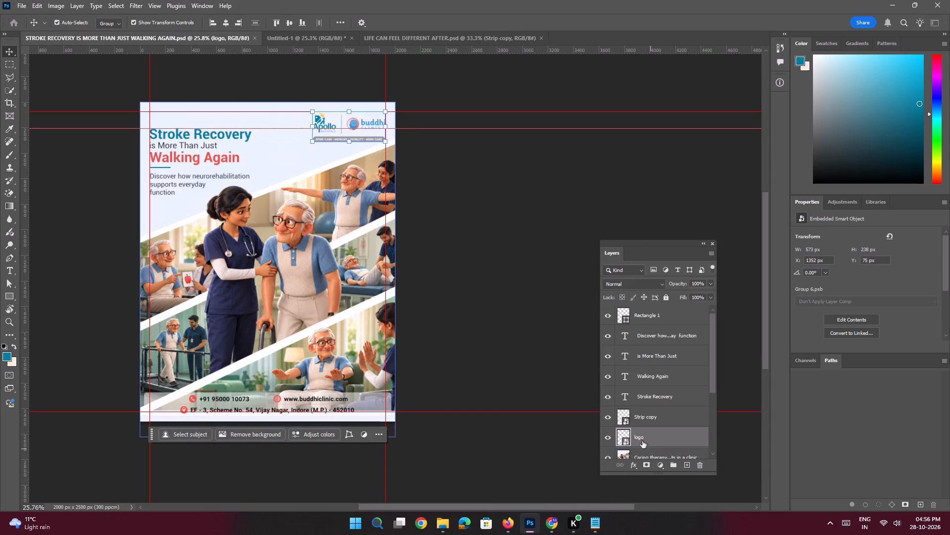
left_click_drag(641, 438, 446, 149)
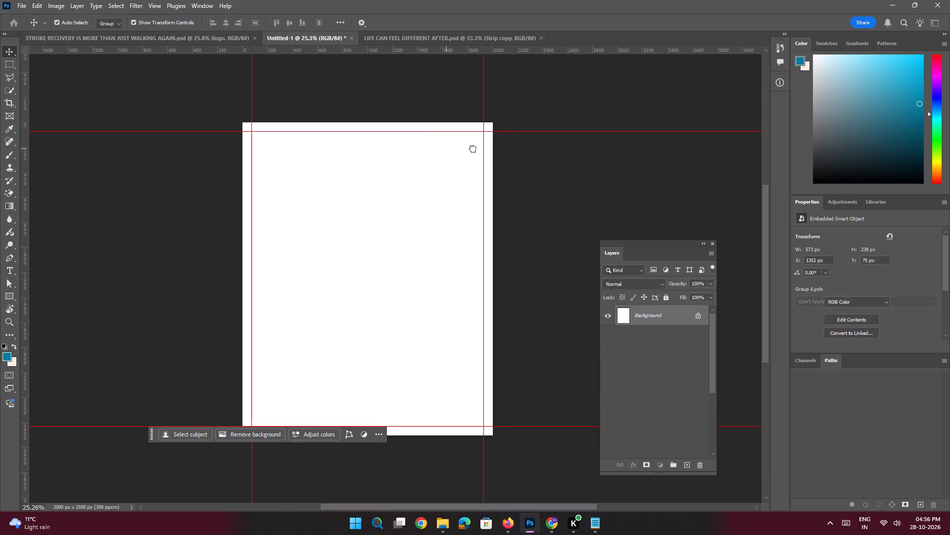
key("space")
left_click_drag(461, 135, 498, 196, "ctrl")
left_click_drag(432, 164, 439, 161)
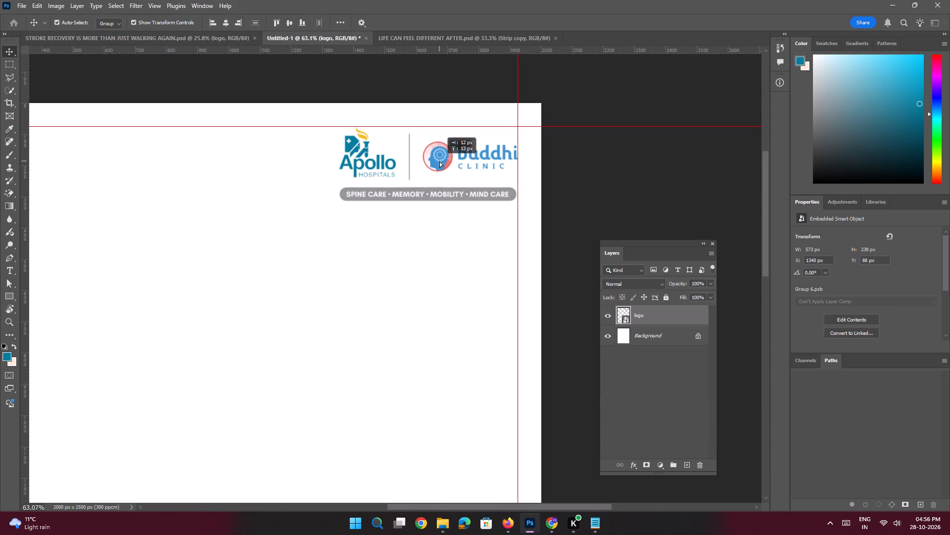
left_click_drag(439, 161, 440, 158)
key("ctrl+space")
key("ctrl+space")
key("ctrl+space")
key("ctrl+space")
left_click_drag(440, 158, 384, 143, "ctrl")
left_click_drag(365, 216, 369, 199)
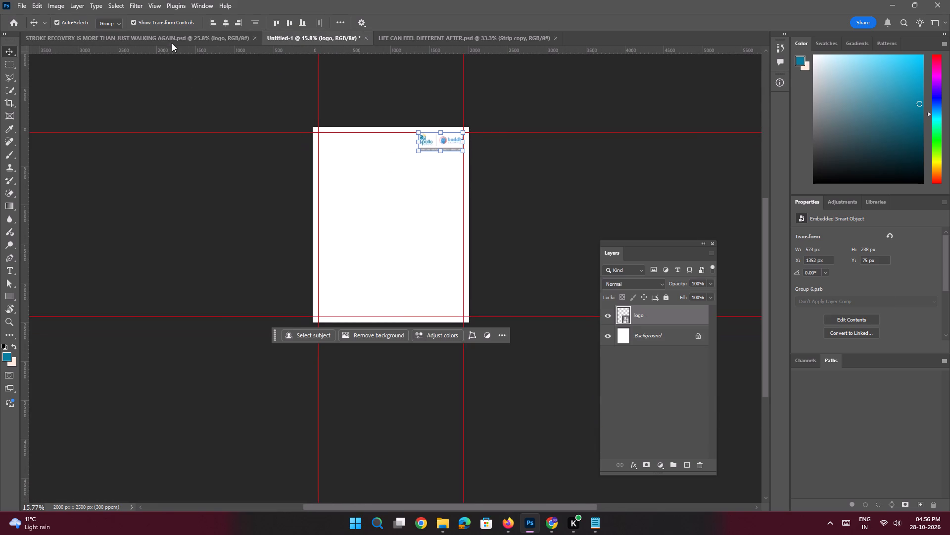
Copy the "Strip copy" contact footer layer from the Stroke Recovery file into the untitled document, near the canvas bottom.
left_click(171, 38)
key("space")
key("space")
key("space")
key("space")
key("space")
key("space")
key("space")
key("space")
left_click_drag(400, 260, 408, 211)
left_click(334, 352)
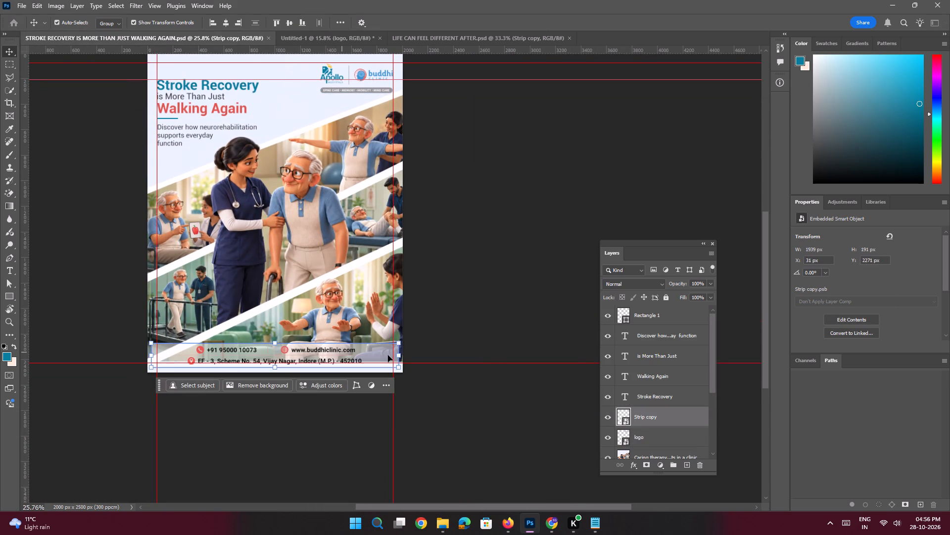
left_click_drag(646, 420, 321, 46)
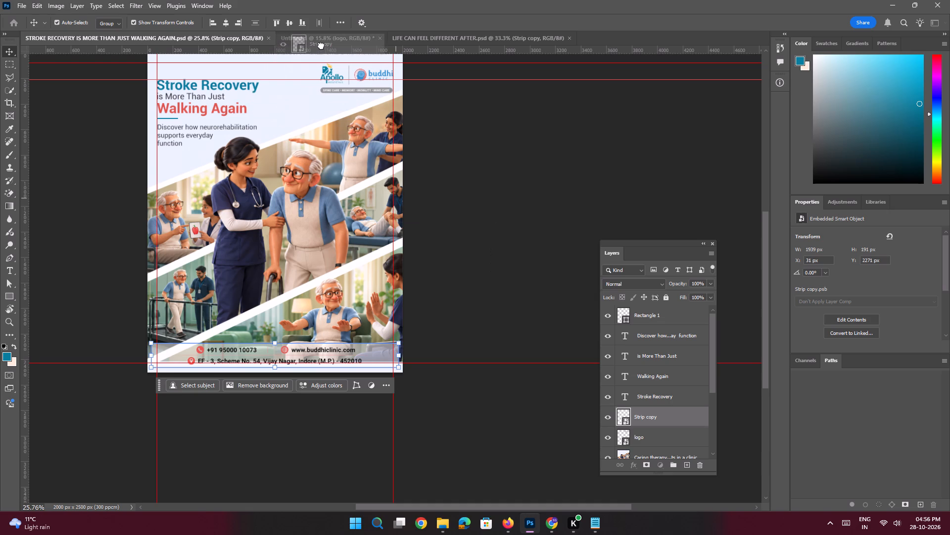
left_click_drag(321, 46, 377, 291)
Move the contact strip down to the bottom of the blank canvas, at about X 31 px, Y 2268 px.
double_click(225, 25)
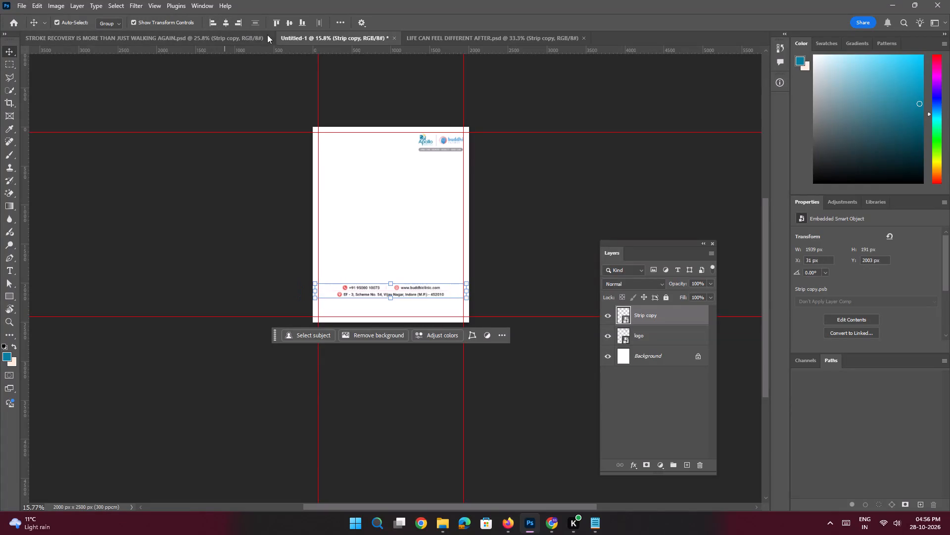
left_click(301, 26)
key("ctrl+space")
key("ctrl+space")
key("ctrl+space")
key("ctrl+space")
key("ctrl+space")
key("ctrl+space")
key("ctrl+space")
key("ctrl+space")
key("ctrl+space")
key("ctrl+space")
key("ctrl+space")
left_click_drag(348, 293, 404, 326, "ctrl")
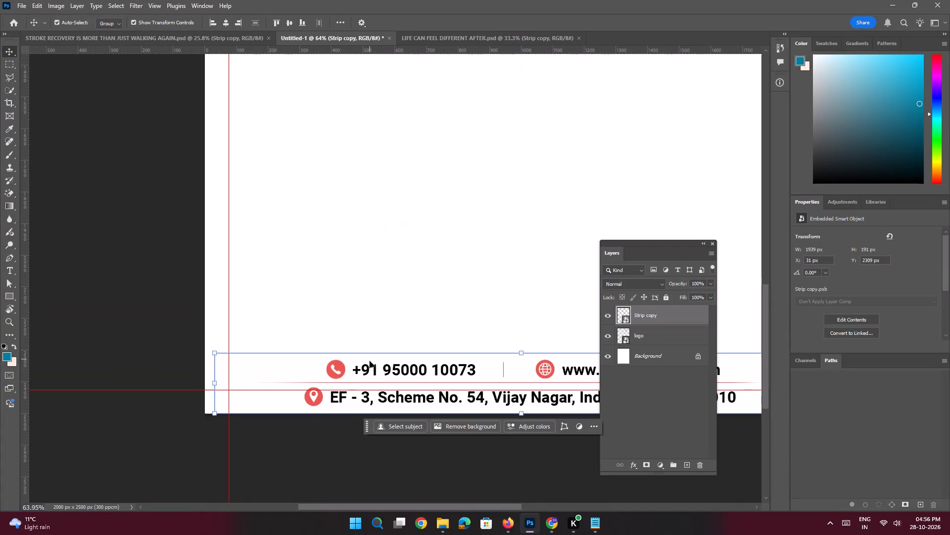
left_click_drag(369, 367, 370, 354, "shift")
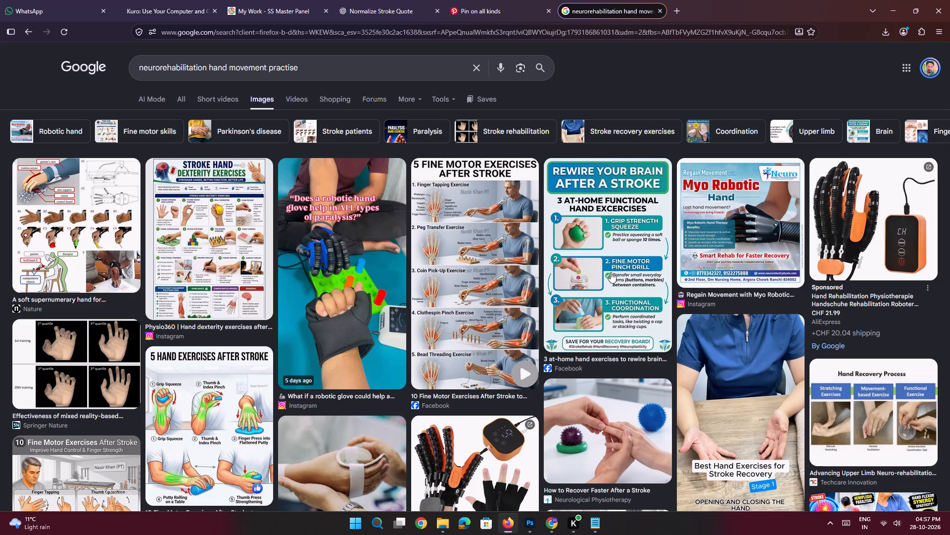
Preview the "Rewire Your Brain After a Stroke" hand exercises image result and start saving the image as a JPEG.
left_click(623, 275)
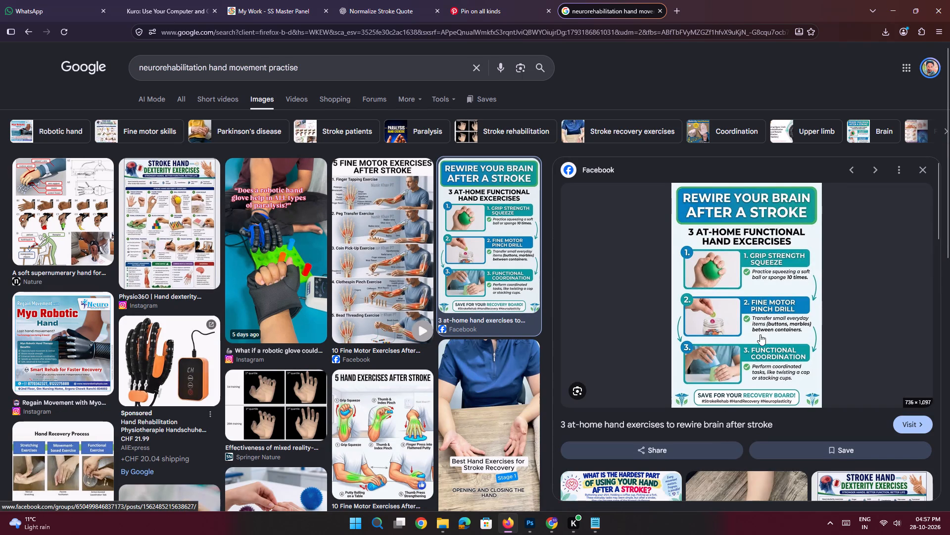
scroll(746, 282, "down", 3)
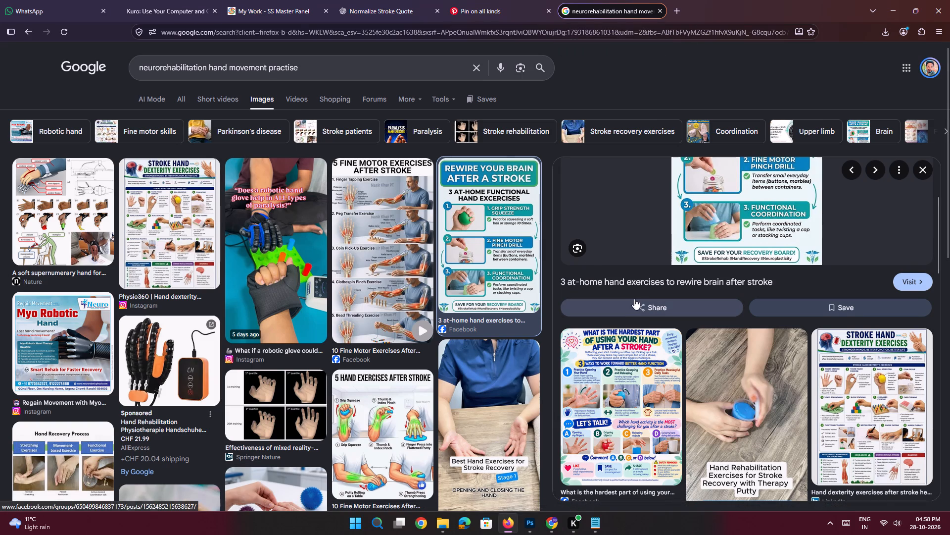
scroll(650, 299, "up", 7)
right_click(712, 263)
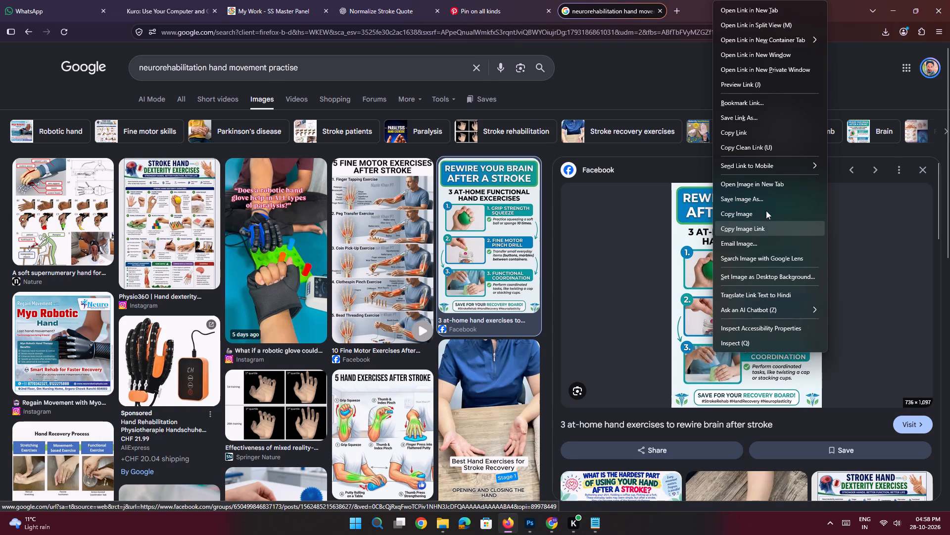
left_click(729, 202)
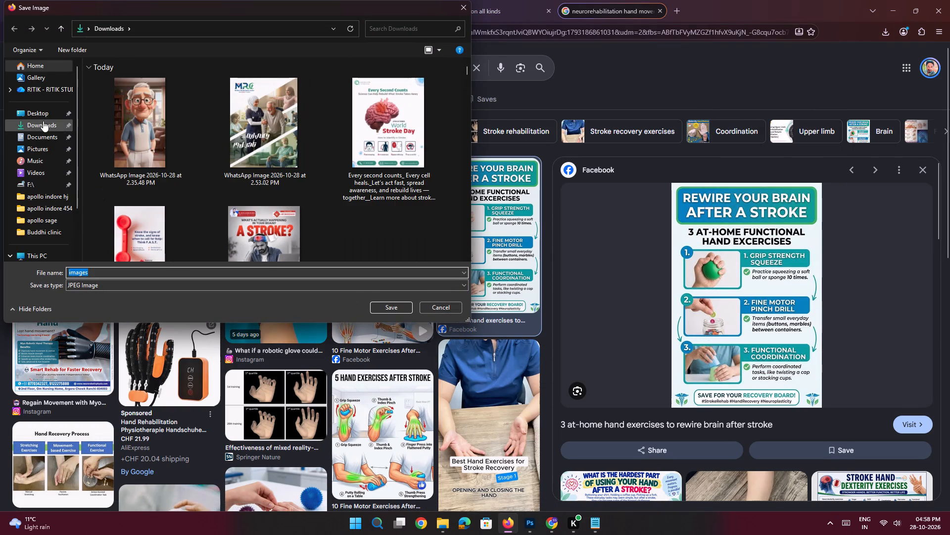
Save the "Rewire Your Brain After a Stroke" image to Downloads as the JPEG "images", replacing the existing file.
triple_click(43, 121)
left_click(43, 121)
left_click(401, 306)
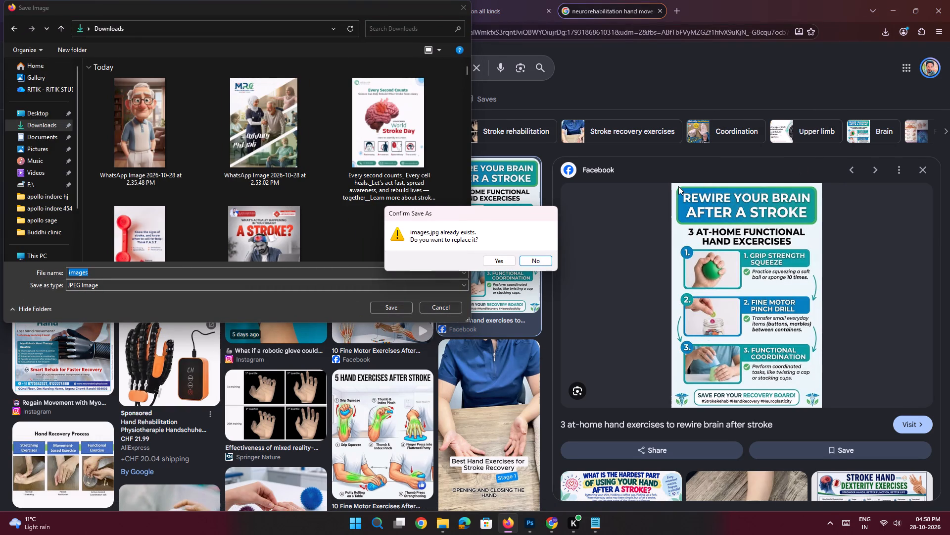
left_click(501, 263)
Open the downloaded images.jpg as a separate document in Photoshop and unlock its Background layer.
left_click(886, 35)
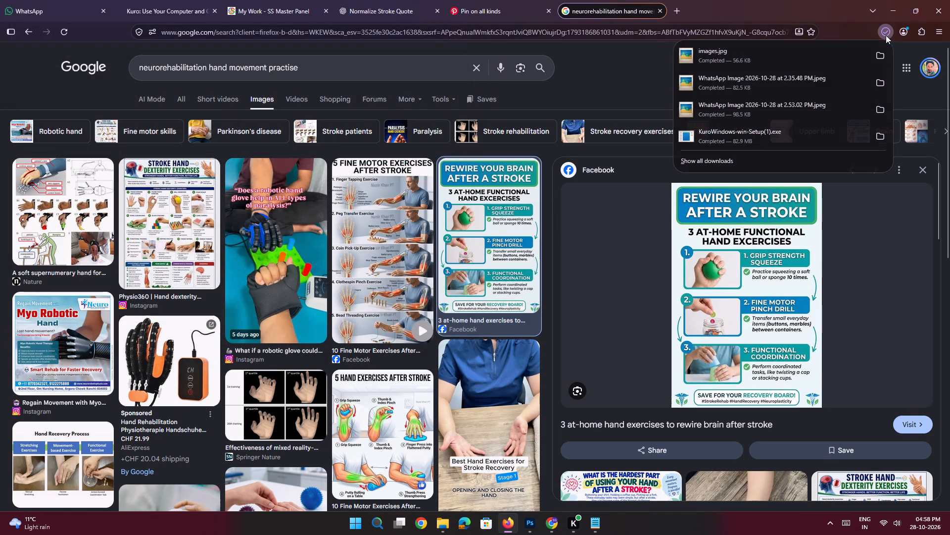
left_click_drag(711, 53, 542, 348)
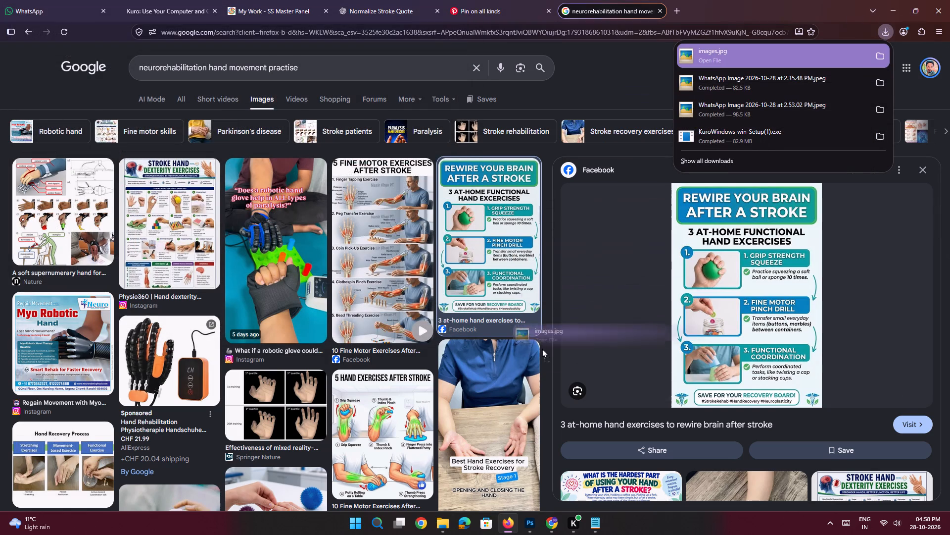
left_click_drag(542, 348, 574, 11)
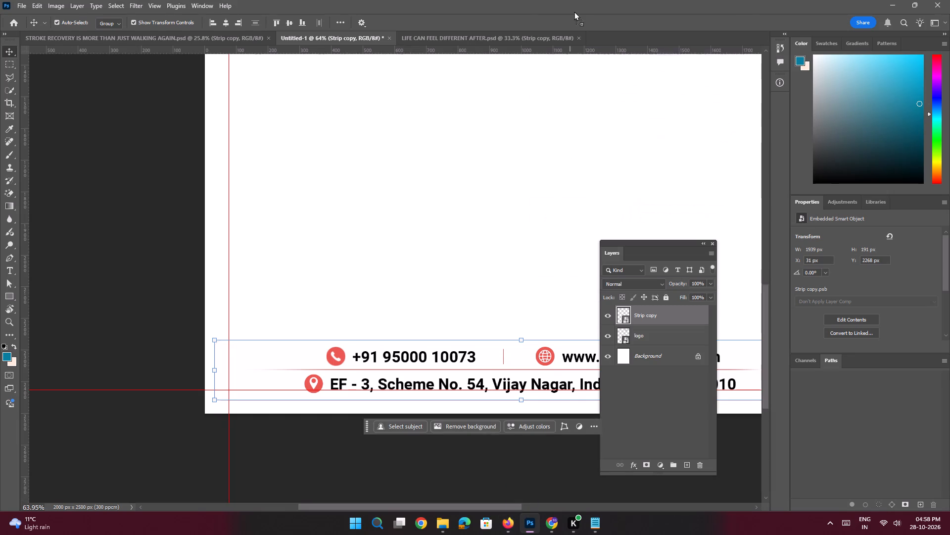
left_click_drag(574, 11, 588, 0)
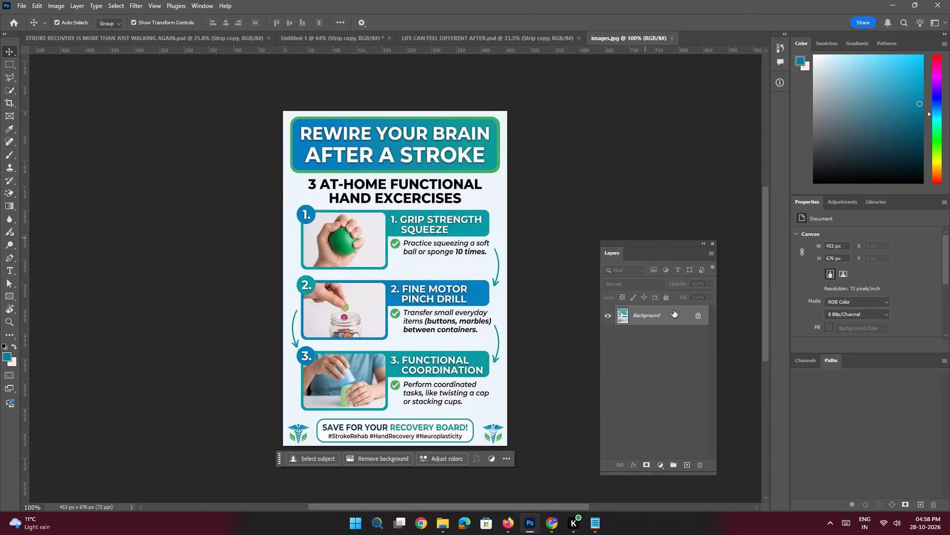
left_click(698, 316)
Outline the hand squeezing the green ball with the Polygonal Lasso, cut it, and paste it in place on a new layer.
key("ctrl+space")
key("ctrl+space")
key("ctrl+space")
key("ctrl+space")
key("ctrl+space")
key("ctrl+space")
key("ctrl+space")
key("ctrl+space")
key("ctrl+space")
key("ctrl+space")
key("ctrl+space")
key("ctrl+space")
key("ctrl+space")
key("ctrl+space")
key("ctrl+space")
key("ctrl+space")
key("ctrl+space")
key("ctrl+space")
key("ctrl+space")
key("ctrl+space")
left_click_drag(343, 240, 363, 267, "ctrl")
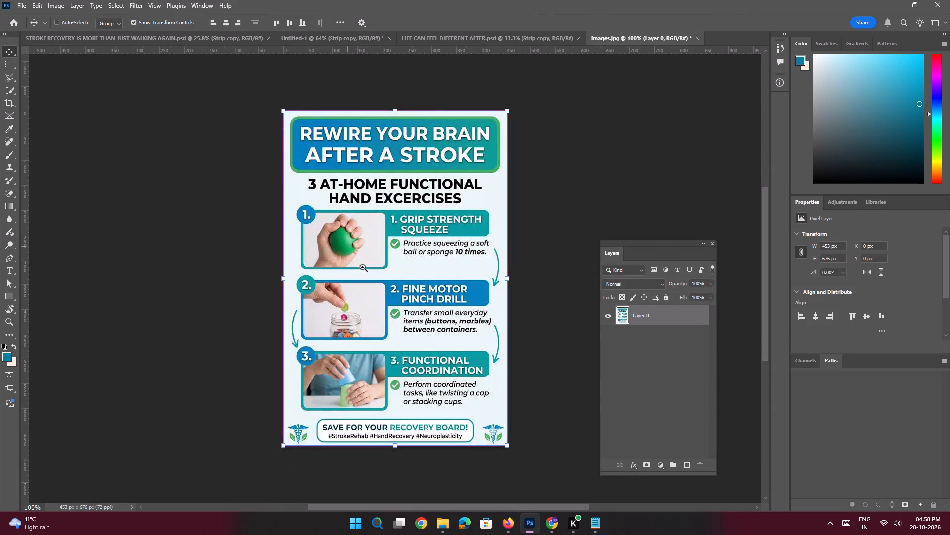
left_click_drag(363, 267, 367, 272, "ctrl")
left_click_drag(391, 244, 391, 209)
left_click_drag(394, 200, 392, 236)
left_click(392, 235)
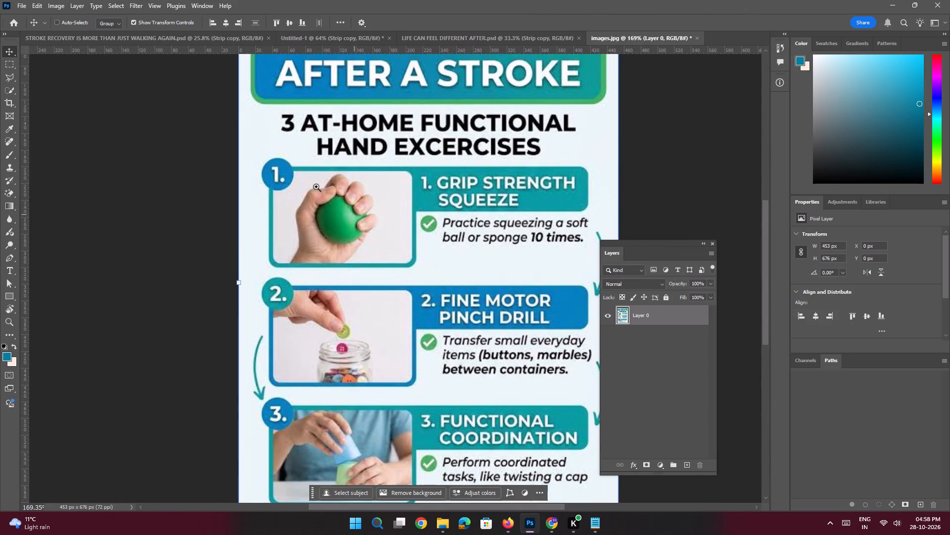
left_click_drag(315, 185, 332, 205, "ctrl")
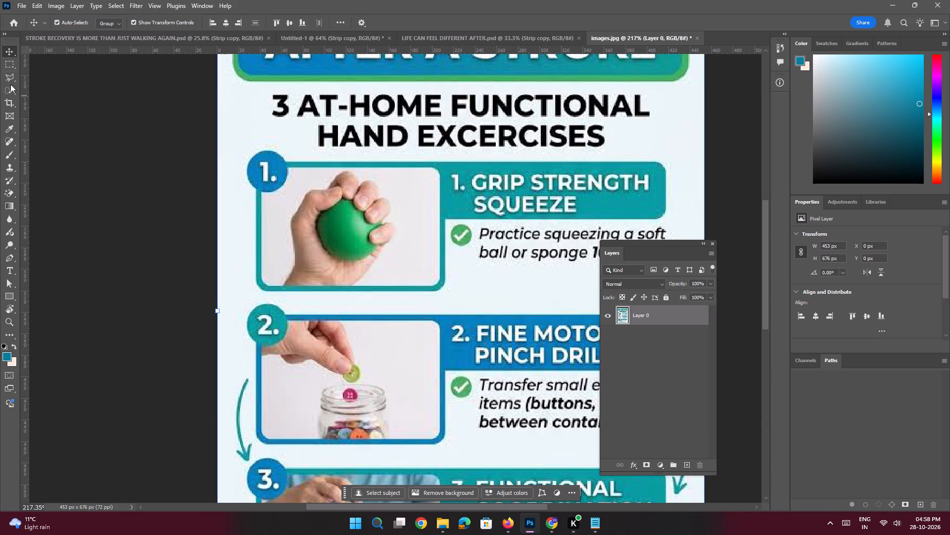
left_click(8, 80)
key("space")
left_click_drag(254, 175, 262, 183, "ctrl")
left_click(277, 218)
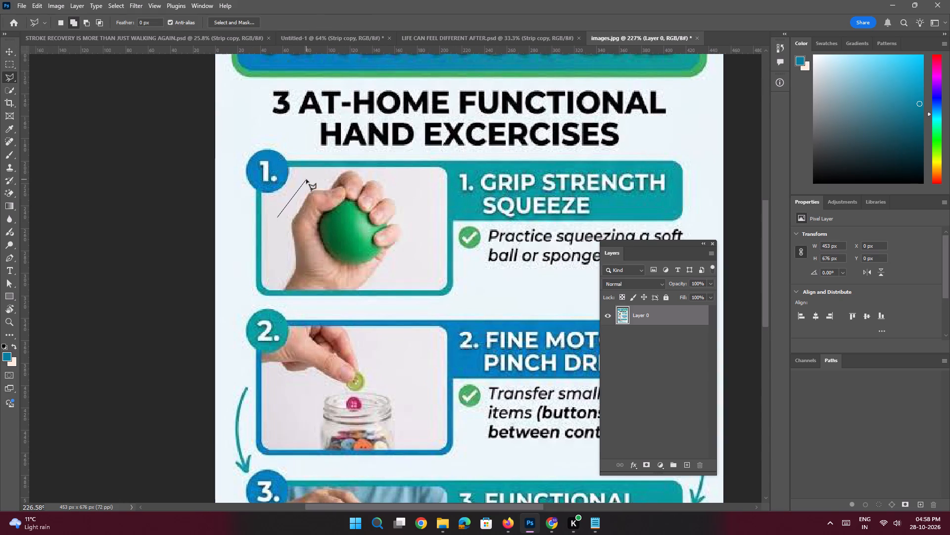
left_click(306, 179)
left_click(329, 173)
left_click(341, 169)
left_click(364, 170)
left_click(427, 202)
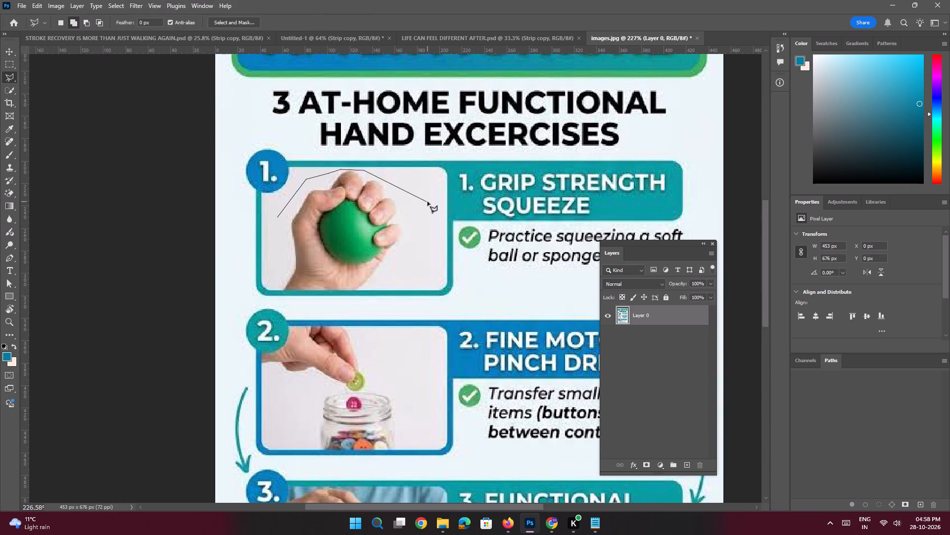
left_click(424, 241)
left_click(411, 272)
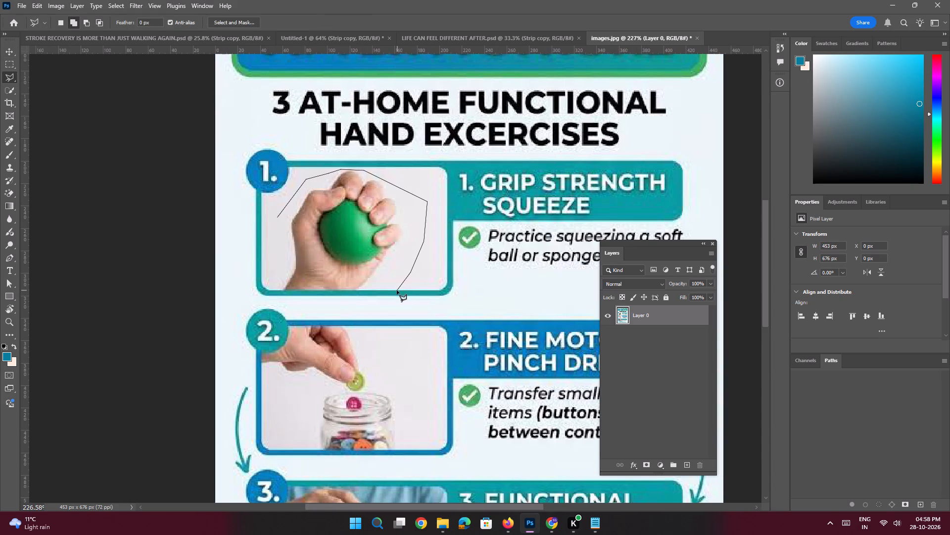
left_click(397, 290)
left_click(275, 292, "shift")
left_click(277, 235)
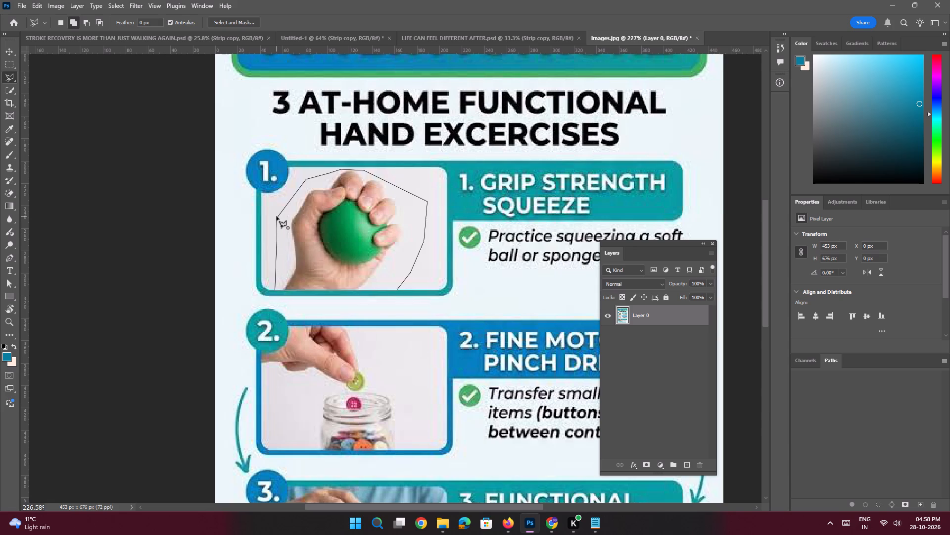
left_click(277, 216)
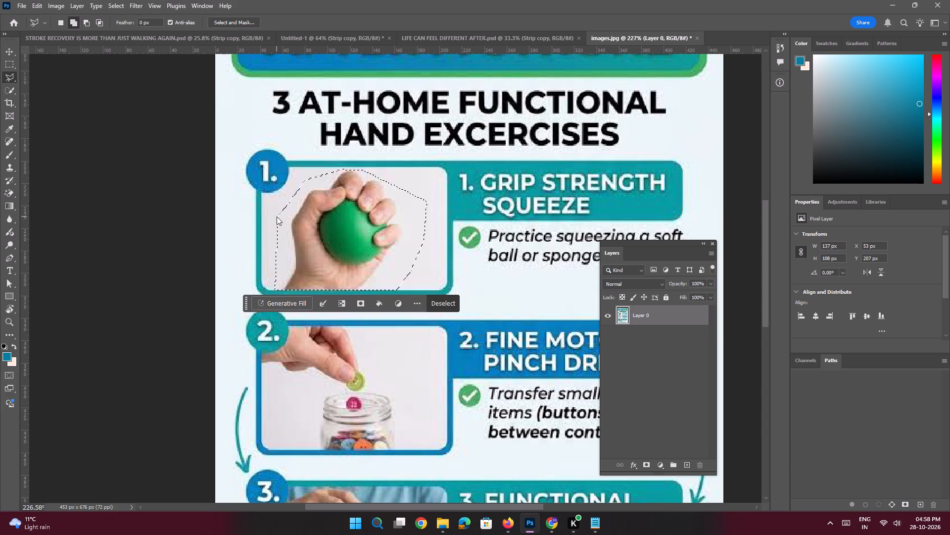
key("ctrl+x")
left_click(688, 467)
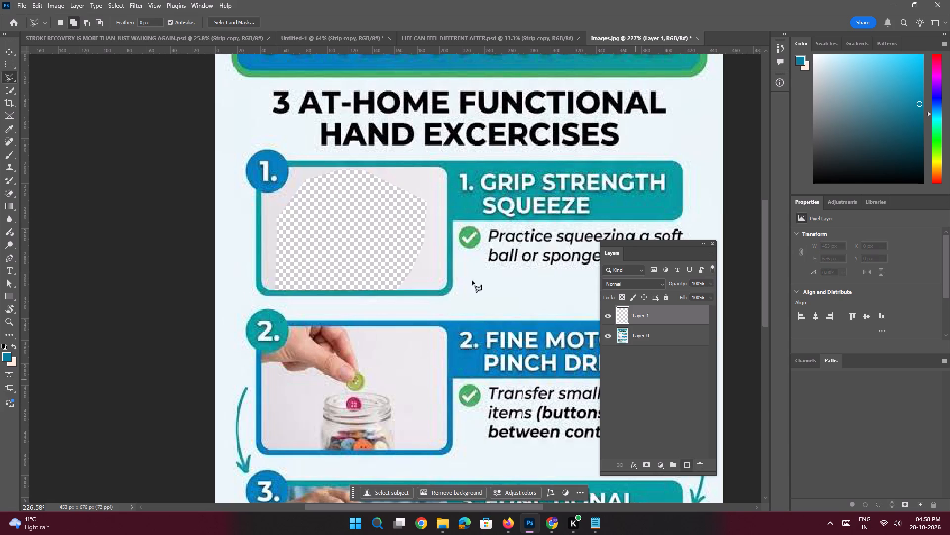
key("ctrl+shift+v")
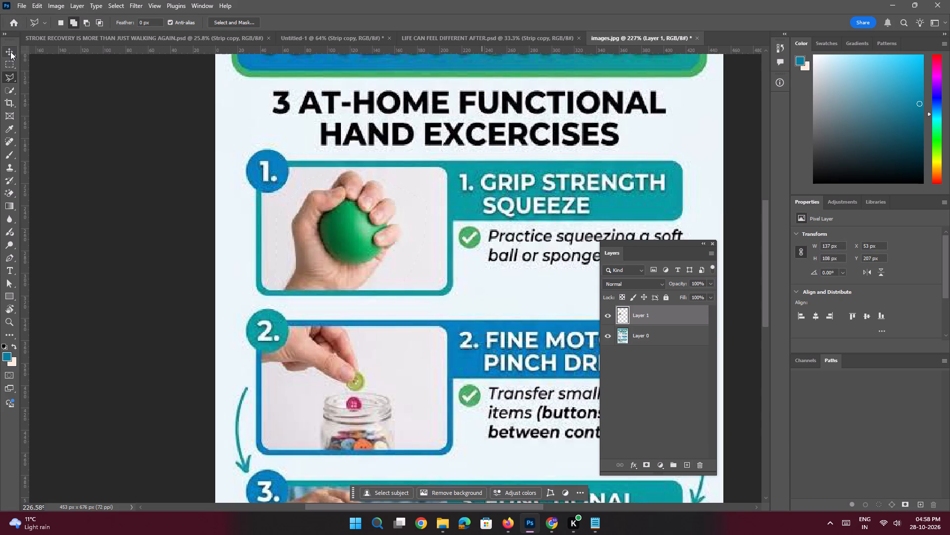
Hide Layer 0, which holds the rest of the stroke exercise poster.
left_click(10, 52)
key("space")
left_click_drag(429, 231, 410, 224, "ctrl")
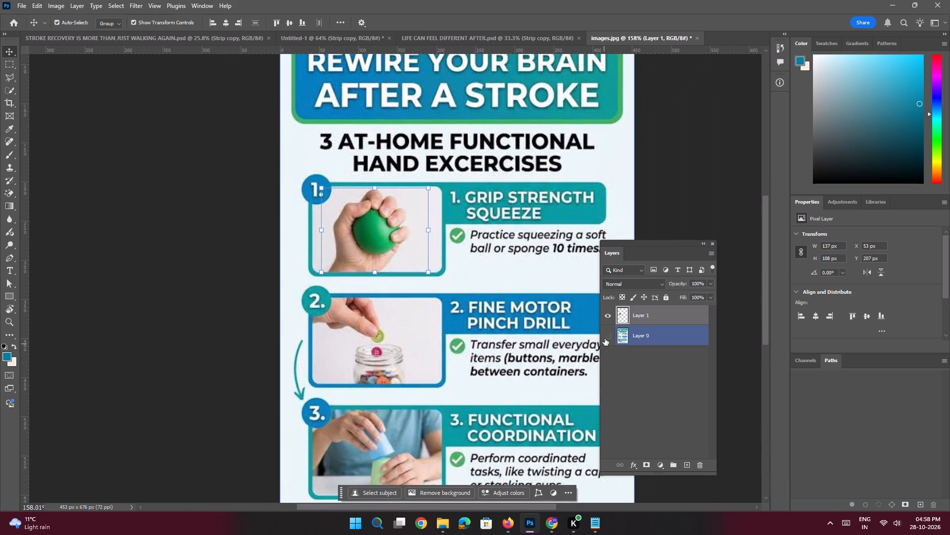
left_click(605, 338)
left_click(377, 224)
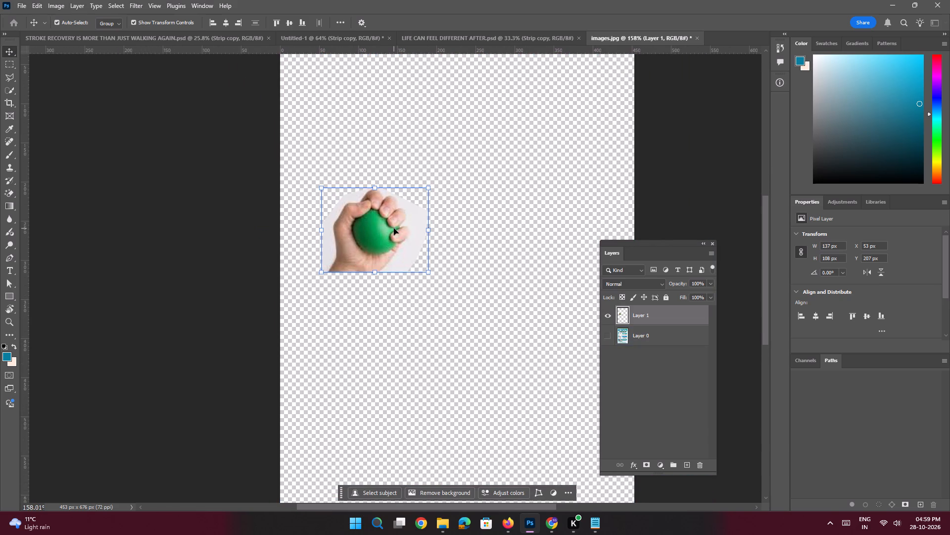
Scale the hand cutout to about 309% and centre it across the canvas, at about X 21 px, Y 134 px.
key("space")
left_click_drag(397, 232, 384, 230, "ctrl")
left_click_drag(394, 235, 336, 205)
key("ctrl+t")
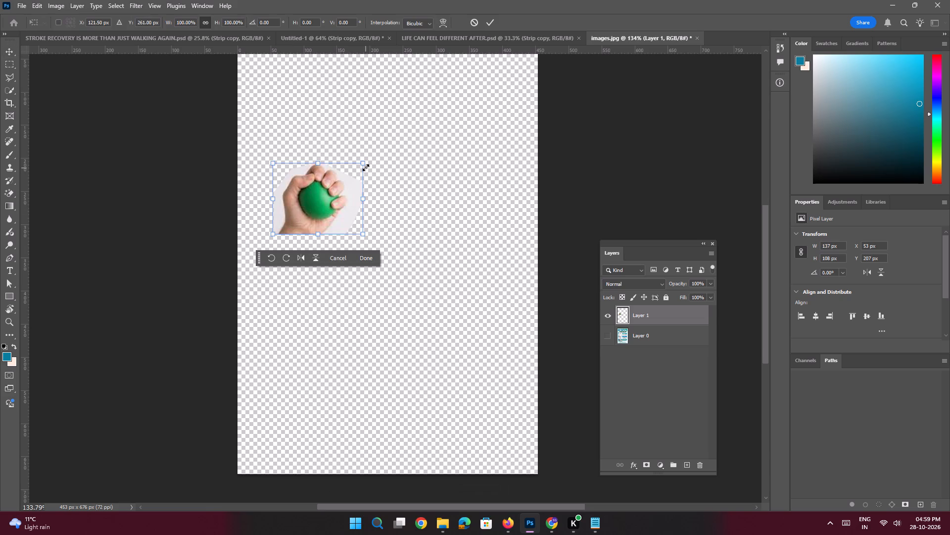
left_click_drag(365, 166, 452, 81, "alt")
left_click_drag(346, 233, 406, 261)
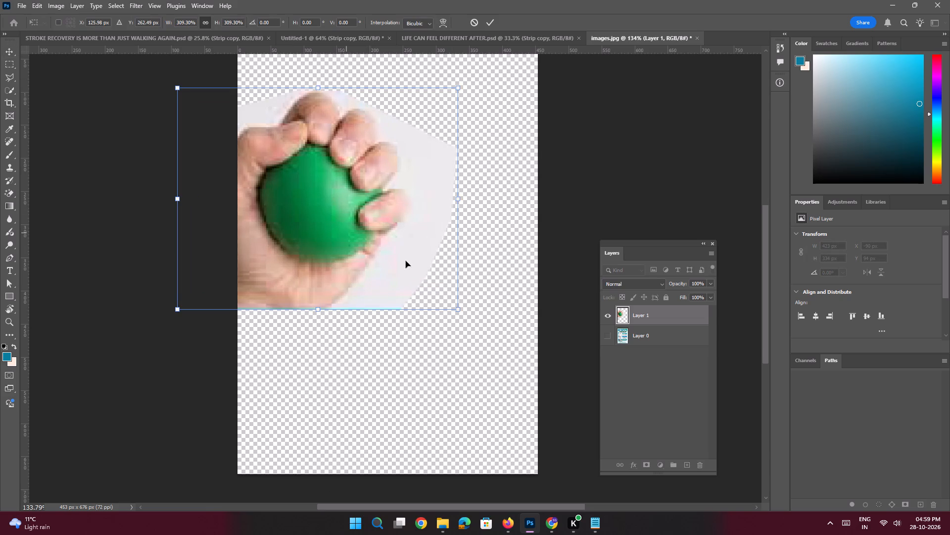
left_click_drag(406, 261, 412, 259)
key("Return")
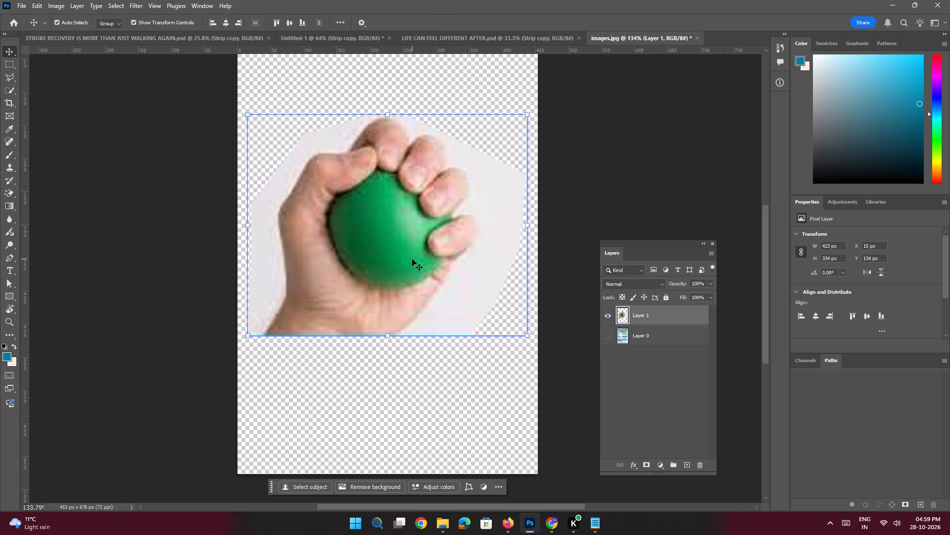
left_click_drag(412, 259, 418, 260)
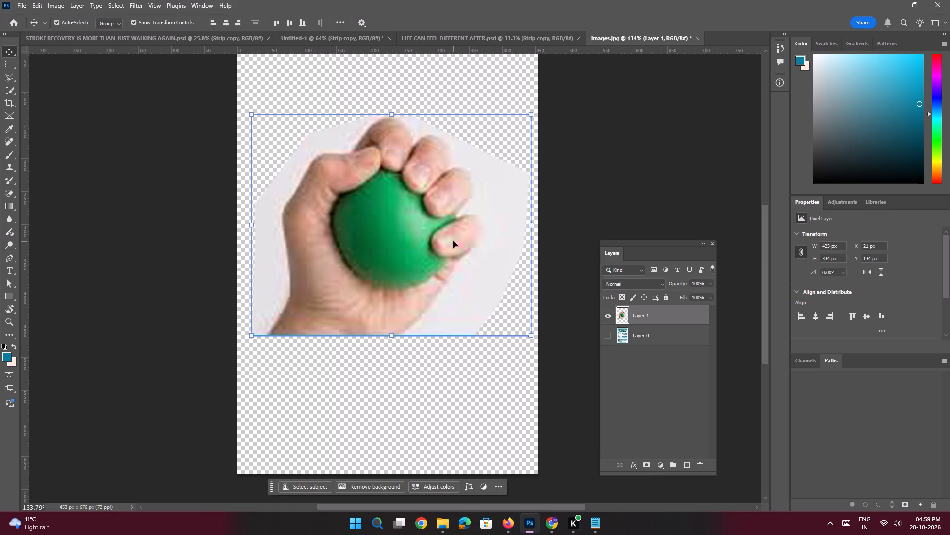
Export the hand-and-ball layer as a PNG named dgrgrg in the Downloads folder.
right_click(660, 315)
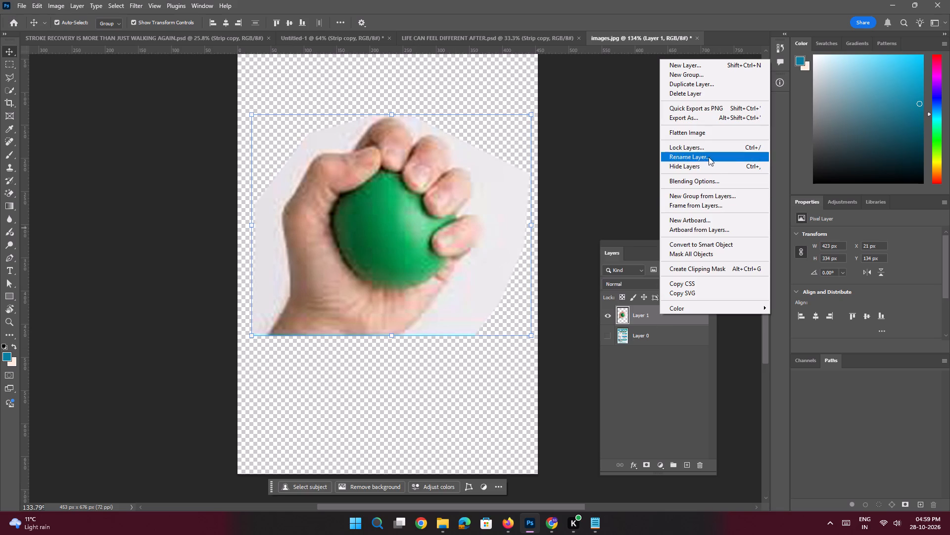
left_click(699, 110)
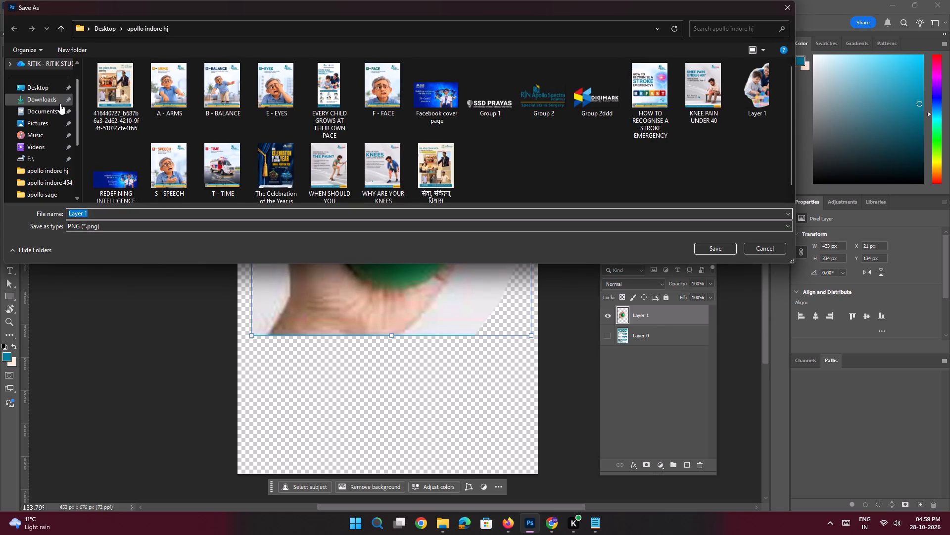
triple_click(54, 103)
left_click(54, 103)
left_click(719, 246)
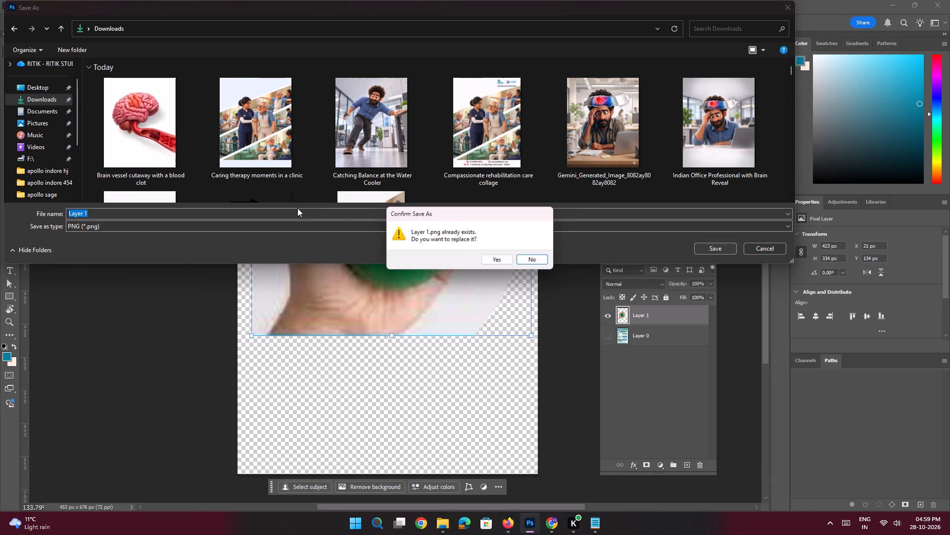
left_click(537, 262)
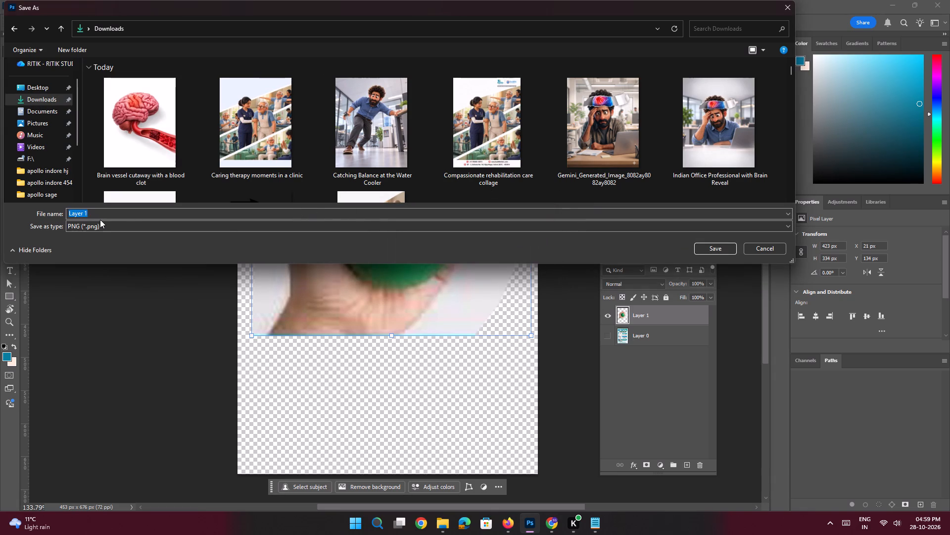
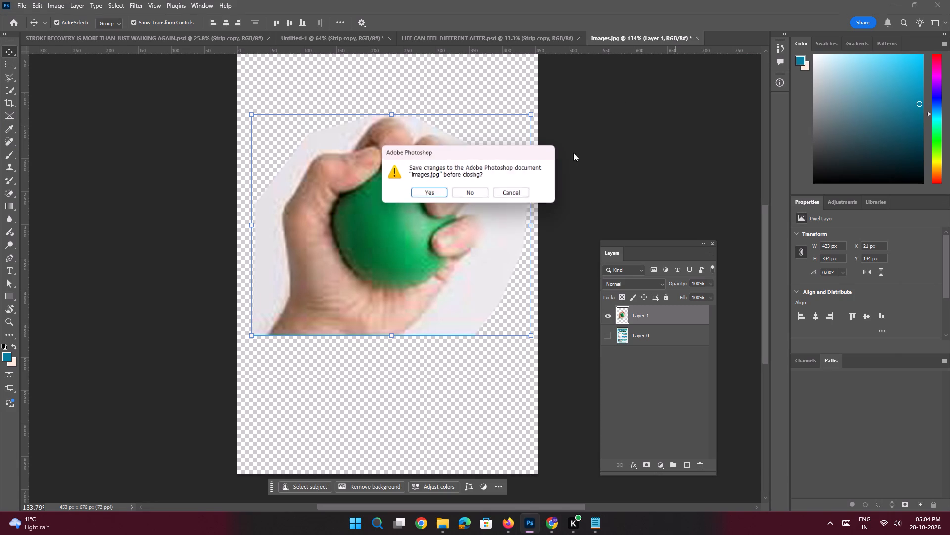
left_click(474, 196)
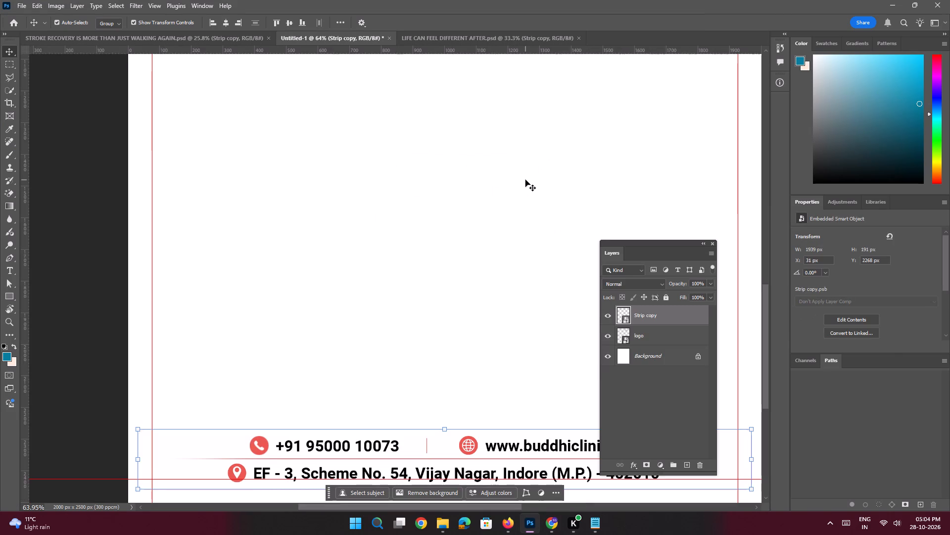
Place the Guided hand-grip therapy exercise image from the Downloads folder into the Untitled-1 document.
key("ctrl+0")
key("ctrl+0")
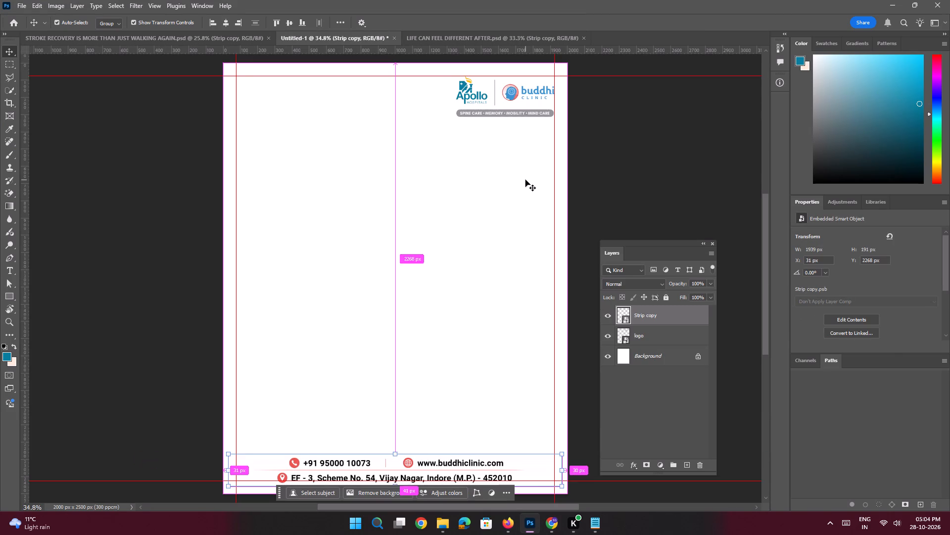
key("space")
key("space")
key("space")
key("space")
key("space")
key("space")
key("space")
key("space")
left_click_drag(392, 242, 382, 227)
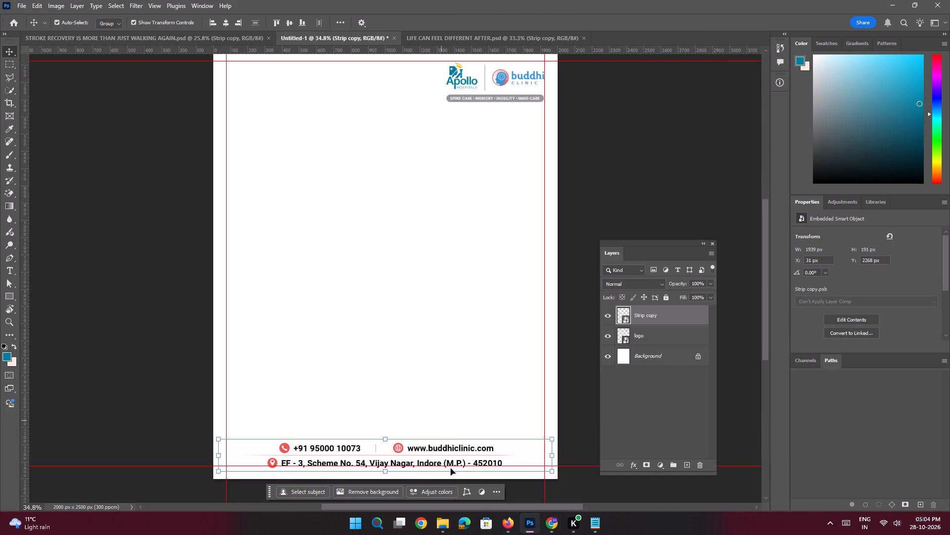
left_click(442, 491)
left_click(51, 139)
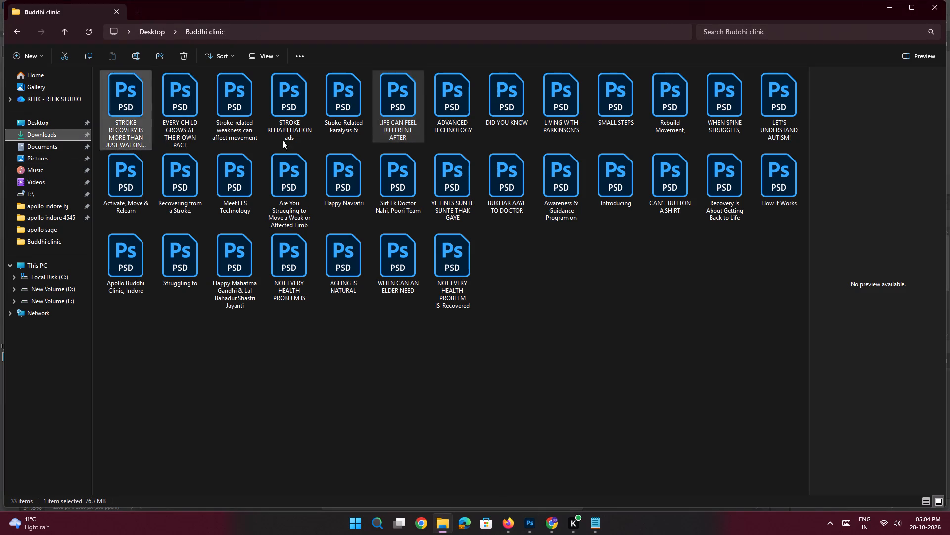
left_click(154, 138)
left_click_drag(150, 149, 473, 346)
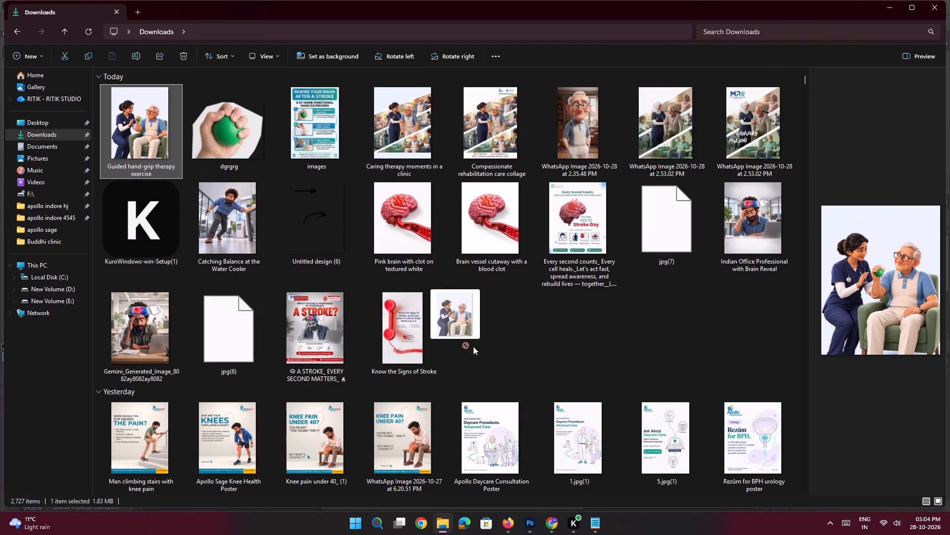
left_click_drag(473, 346, 372, 320)
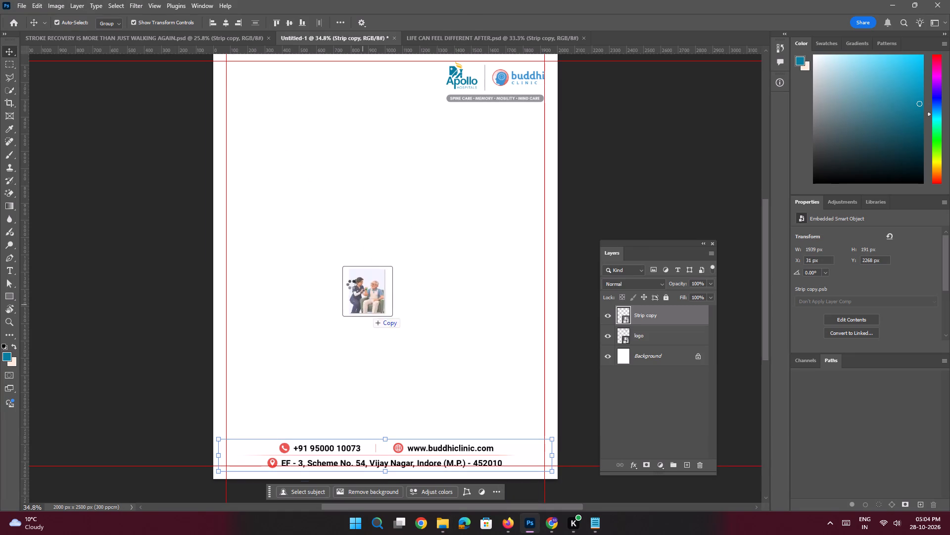
key("Return")
key("Return")
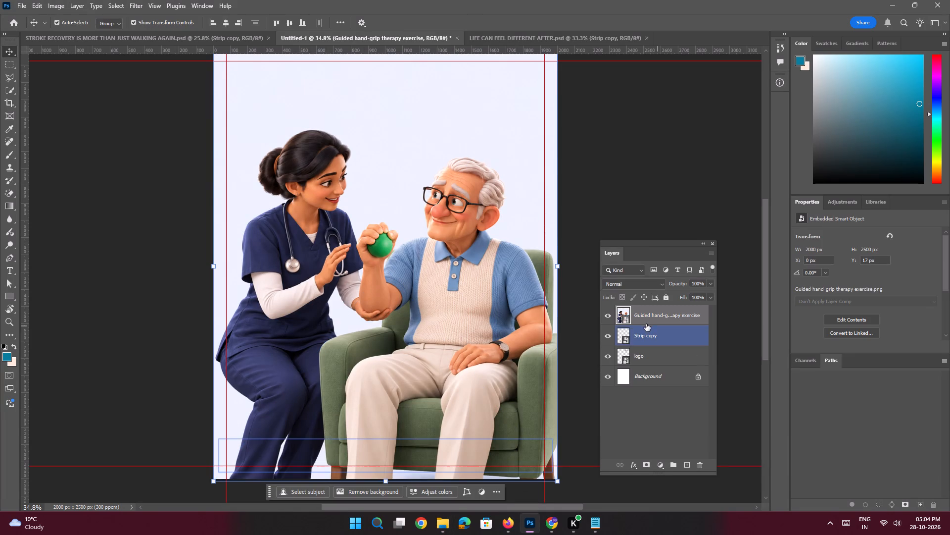
Move the placed image layer beneath the logo layer and centre it on the canvas horizontally and vertically.
left_click_drag(646, 318, 649, 363)
key("space")
left_click_drag(366, 288, 355, 285, "ctrl")
left_click_drag(429, 250, 407, 254)
left_click_drag(416, 226, 412, 237)
left_click(227, 25)
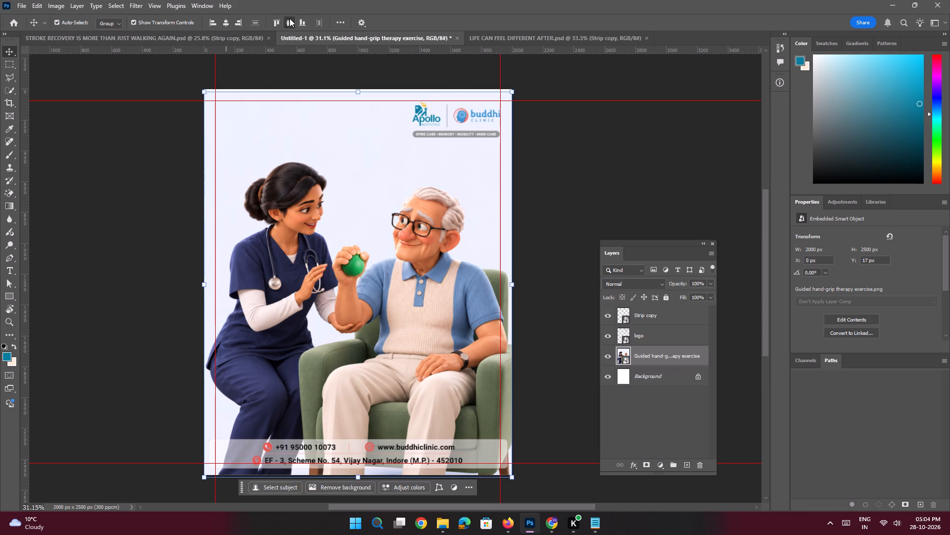
left_click(289, 18)
Scale the nurse-and-old-man image down to about 1762 × 2202 px, keeping its bottom-right corner at the canvas corner.
key("space")
key("space")
key("space")
key("space")
key("space")
key("space")
key("space")
left_click_drag(391, 242, 379, 240)
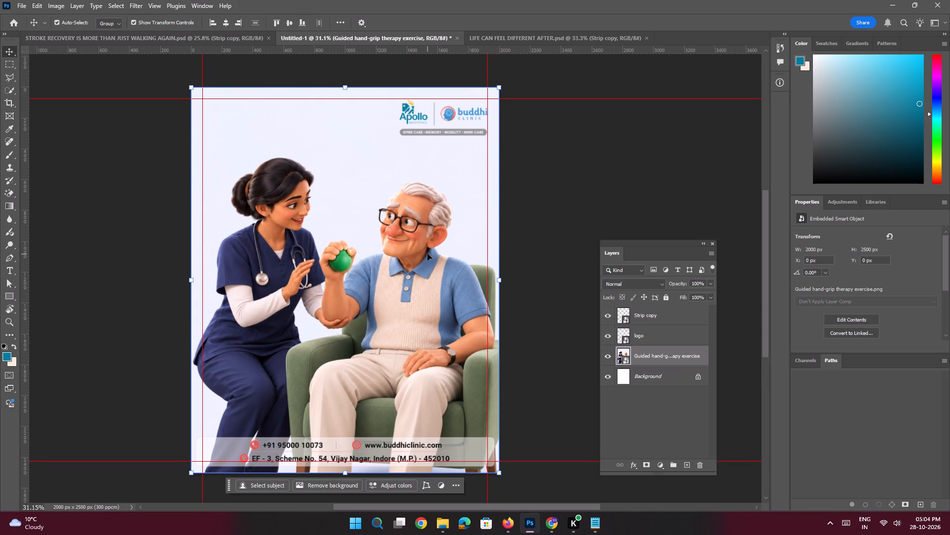
left_click_drag(193, 90, 198, 92)
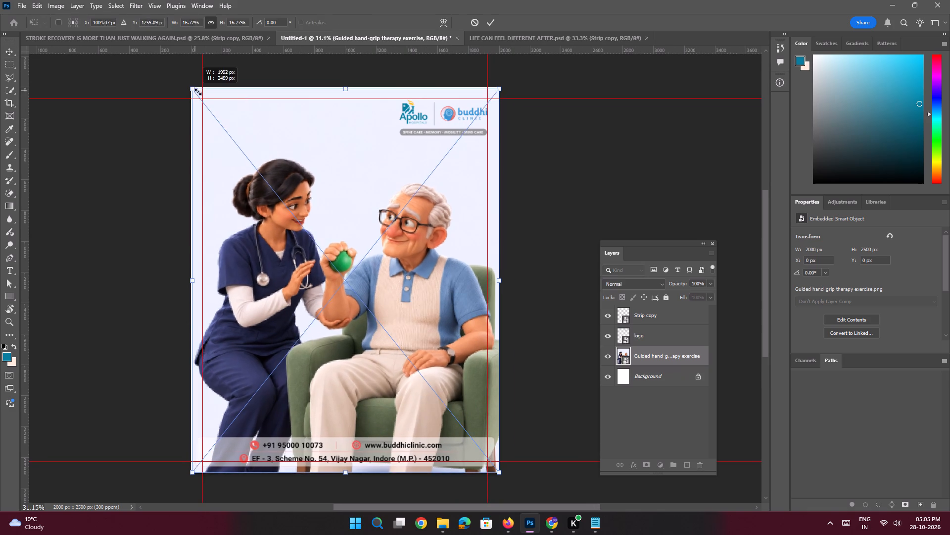
left_click_drag(198, 92, 236, 131)
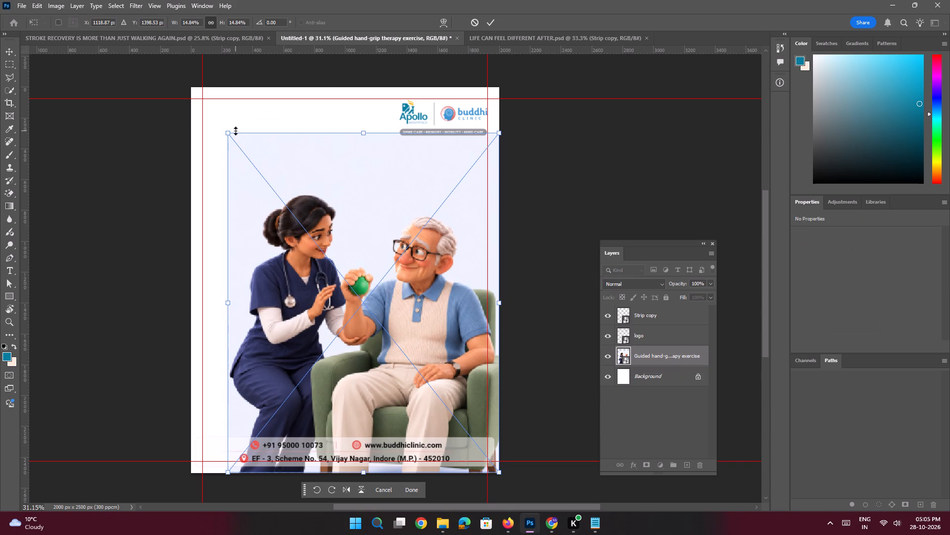
key("Return")
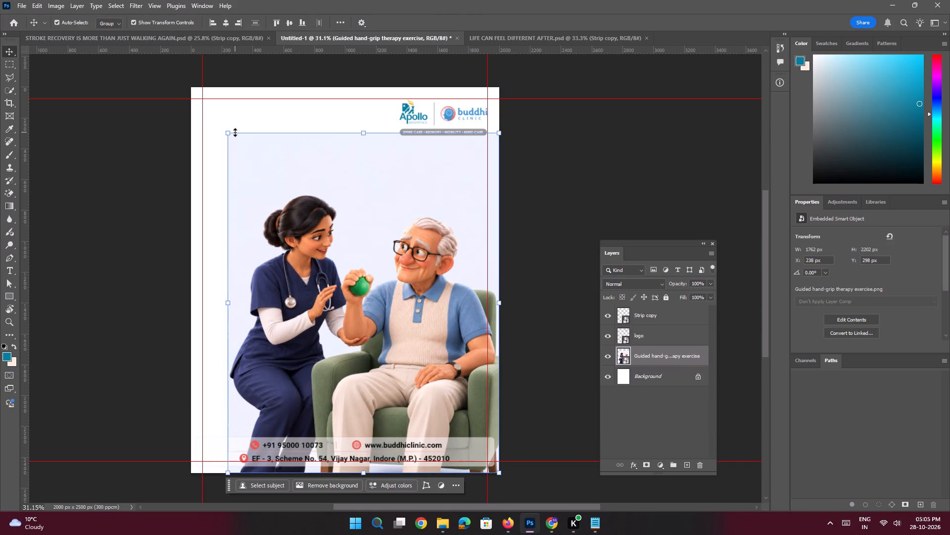
Select the blank strips along the canvas's top and left edges and apply Generative Fill with the prompt "Fill this image".
key("space")
key("space")
key("space")
key("space")
key("space")
key("space")
key("space")
key("space")
key("space")
left_click_drag(364, 167, 355, 172)
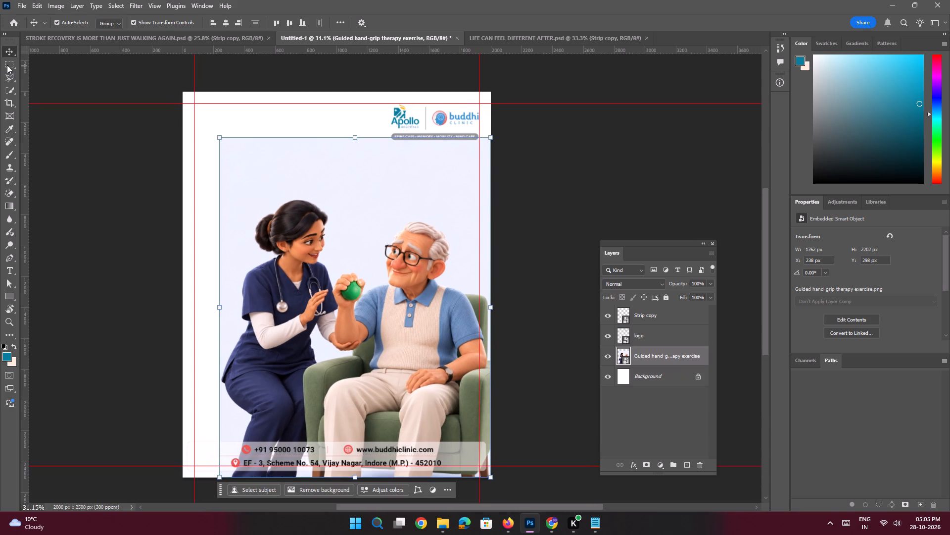
left_click(7, 65)
key("space")
key("space")
key("space")
key("space")
key("space")
key("space")
left_click_drag(249, 116, 243, 128)
left_click_drag(165, 95, 528, 139)
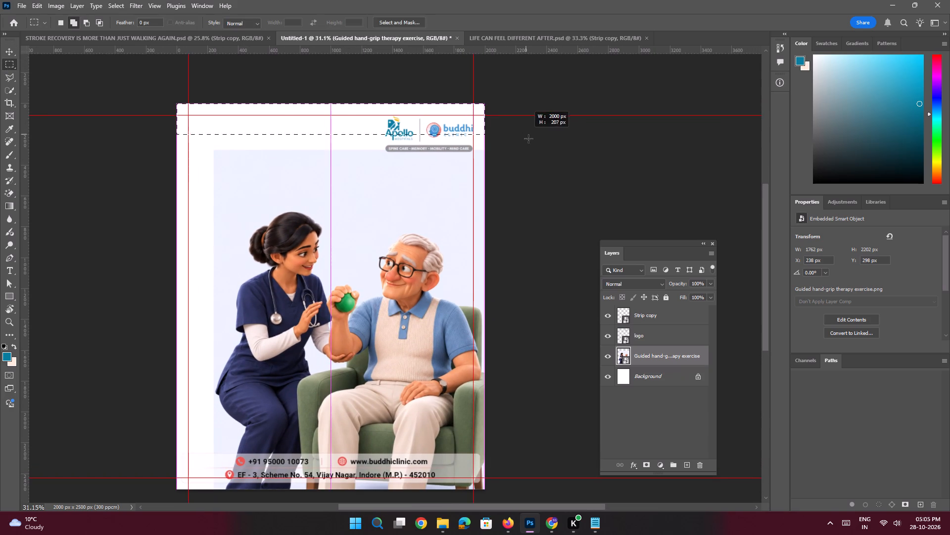
left_click_drag(528, 139, 538, 150)
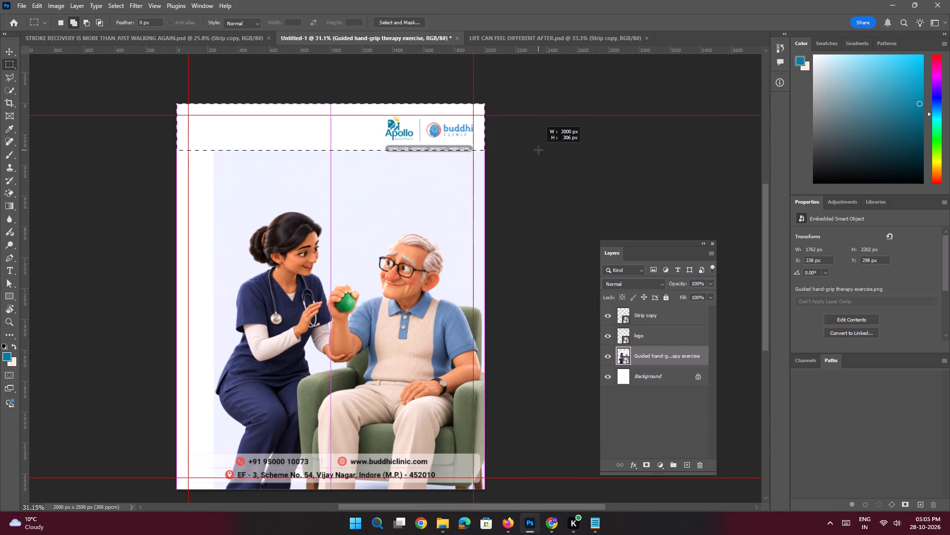
left_click_drag(538, 150, 539, 152)
left_click_drag(154, 99, 204, 452, "shift")
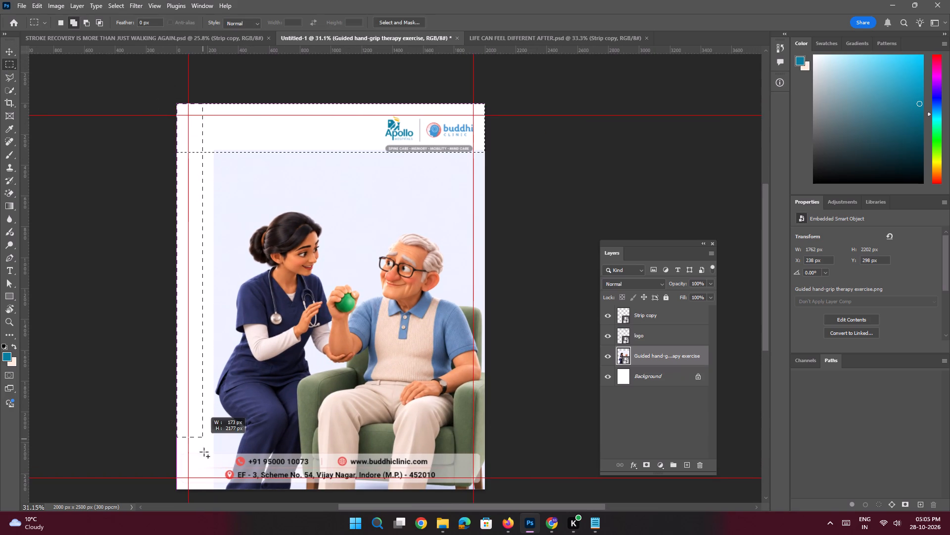
left_click_drag(204, 452, 207, 432, "shift")
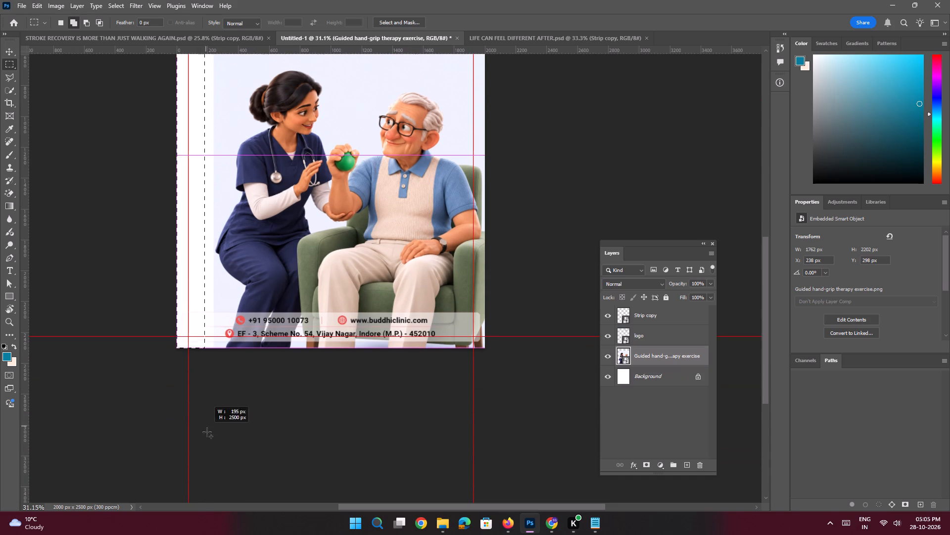
left_click_drag(207, 432, 215, 444, "shift")
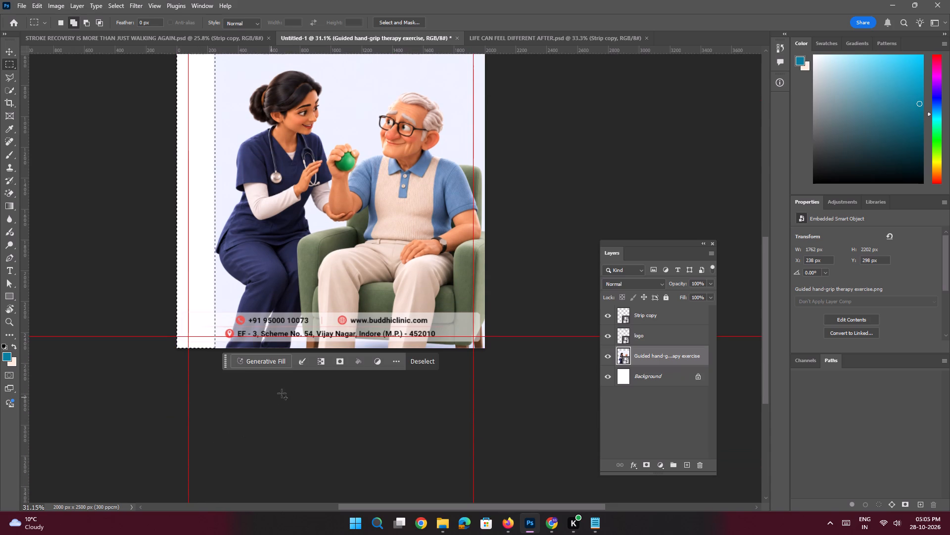
left_click(260, 364)
type("Fill this image")
key("space")
key("Return")
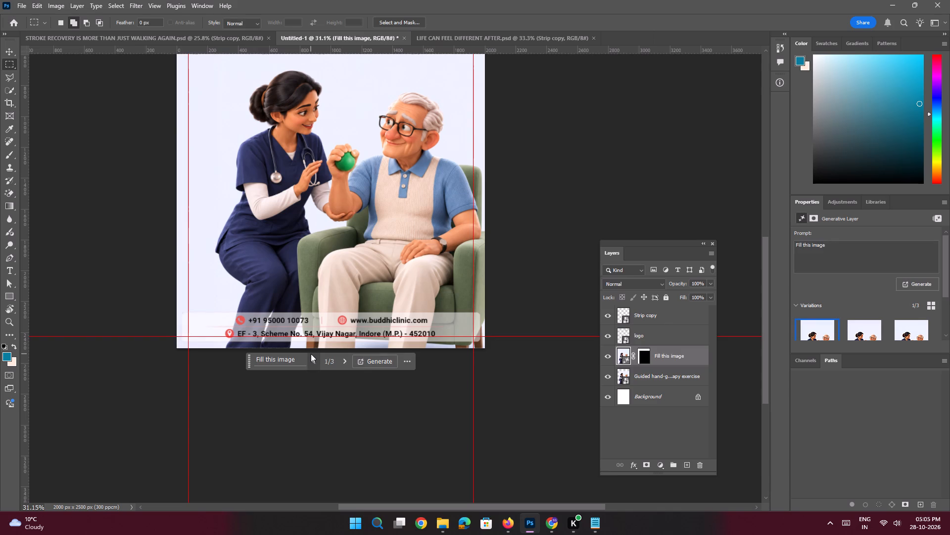
Convert the generative fill layer and the placed image layer together into one smart object.
key("ctrl+0")
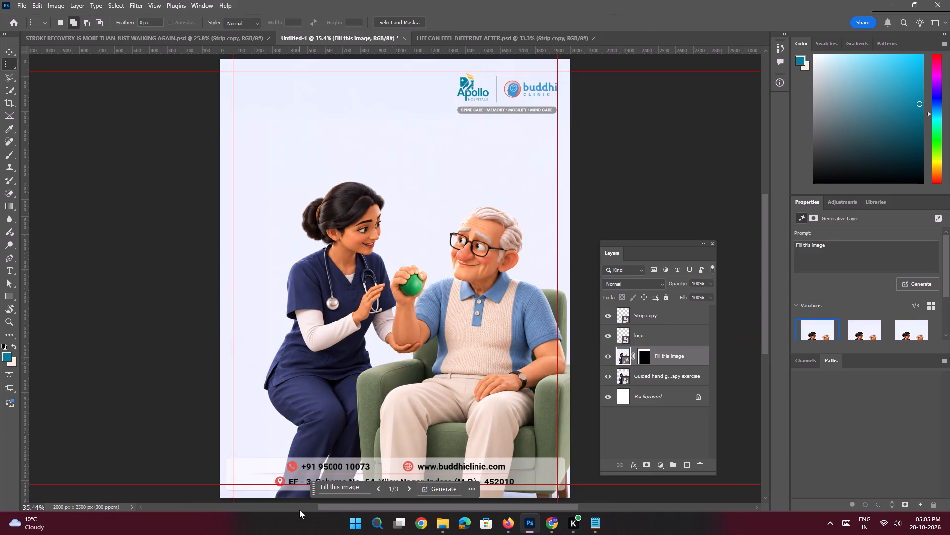
left_click(656, 378, "shift")
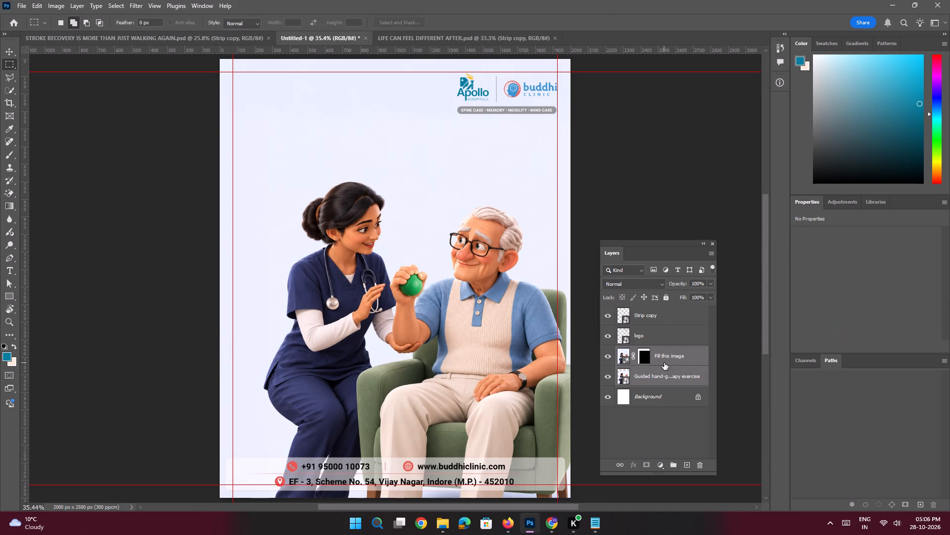
right_click(665, 359)
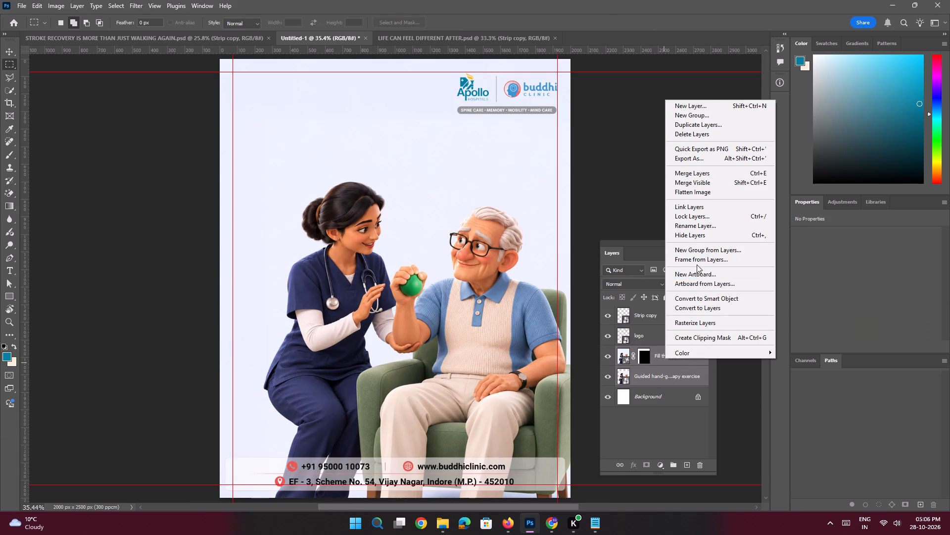
left_click(698, 297)
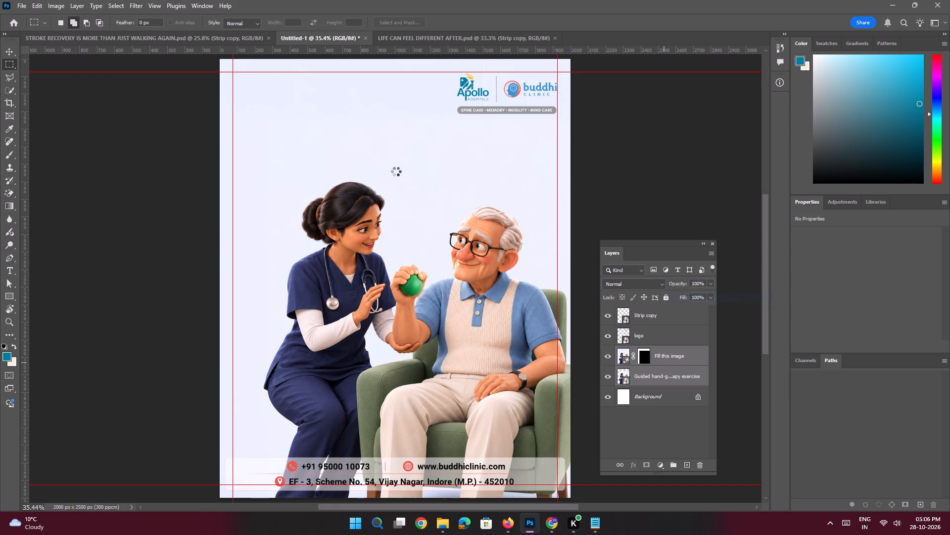
Copy the Slide 2 headline "MOVE WITH MORE CONFIDENCE" from the Notepad notes and return to Photoshop.
key("space")
key("space")
key("space")
key("space")
key("space")
key("space")
key("space")
key("space")
key("space")
key("space")
key("space")
key("space")
key("space")
key("space")
key("space")
key("space")
key("space")
key("space")
key("space")
left_click_drag(423, 148, 415, 171)
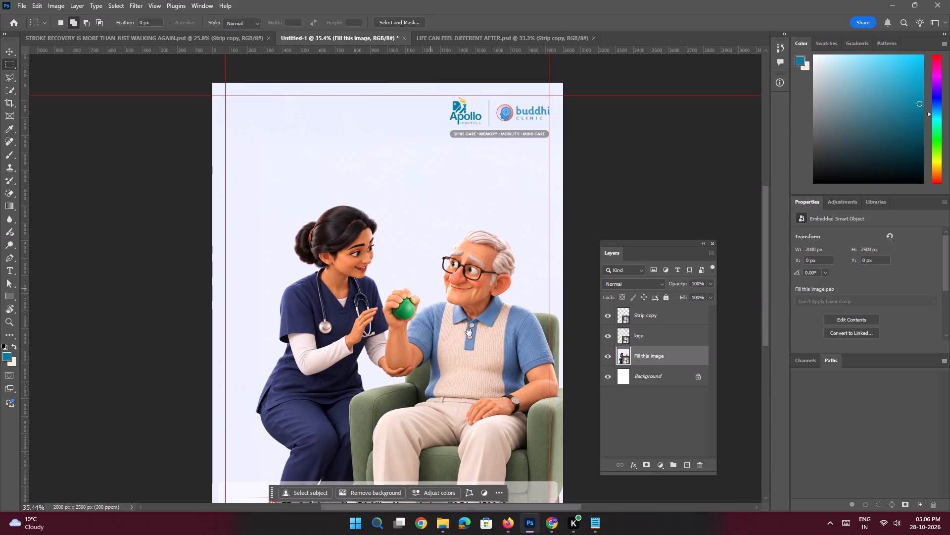
left_click(595, 532)
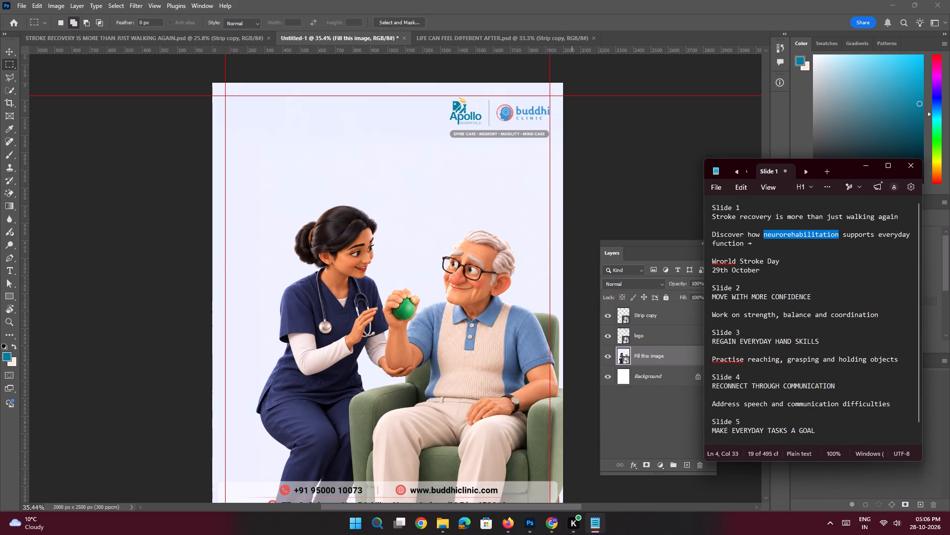
left_click_drag(825, 292, 704, 304)
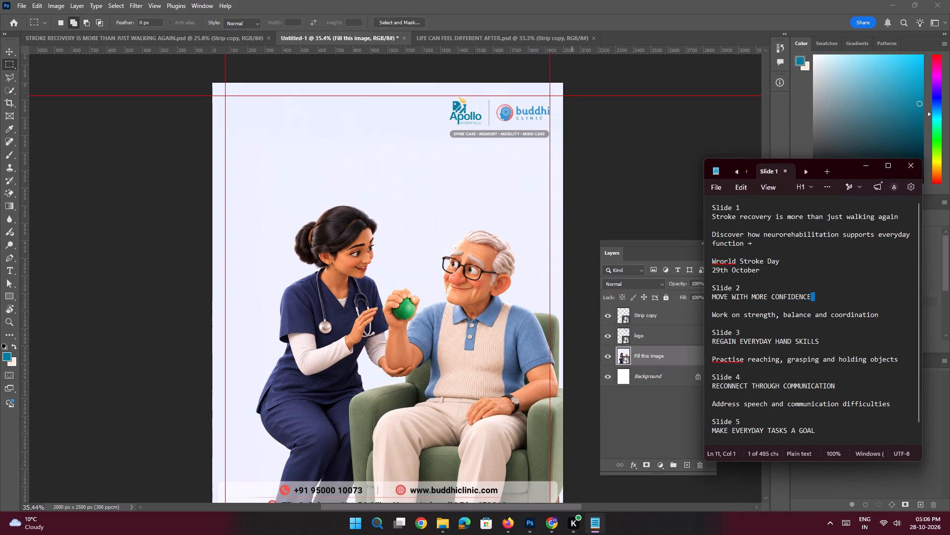
left_click_drag(704, 304, 700, 295)
key("ctrl+c")
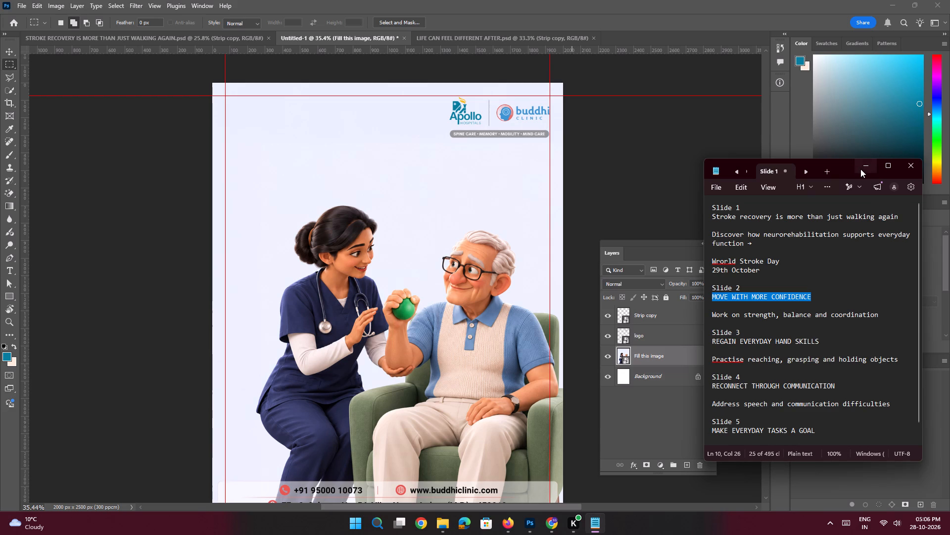
left_click(863, 168)
Save the Slide 2 document in the Buddhi clinic folder as "MOVE WITH MORE CONFIDENCE" in Photoshop format.
key("ctrl+s")
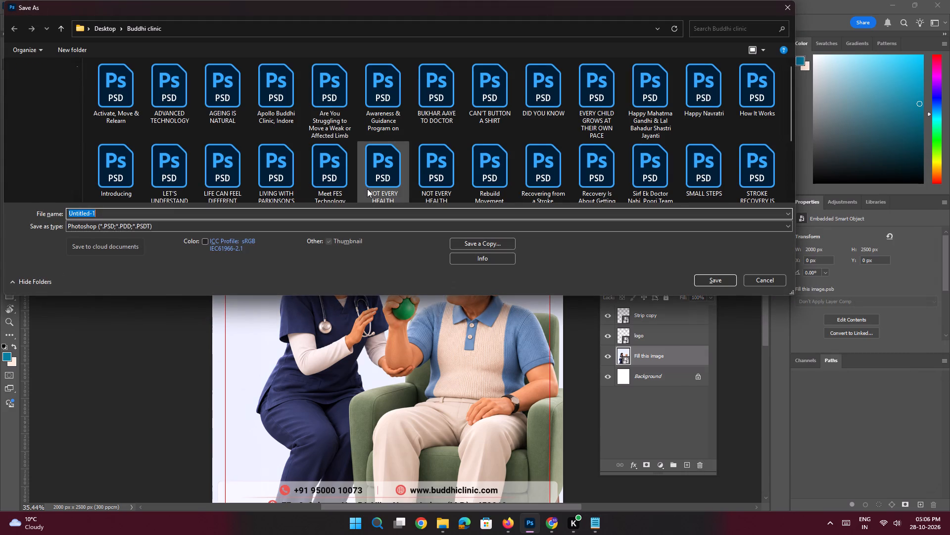
key("ctrl+v")
key("Return")
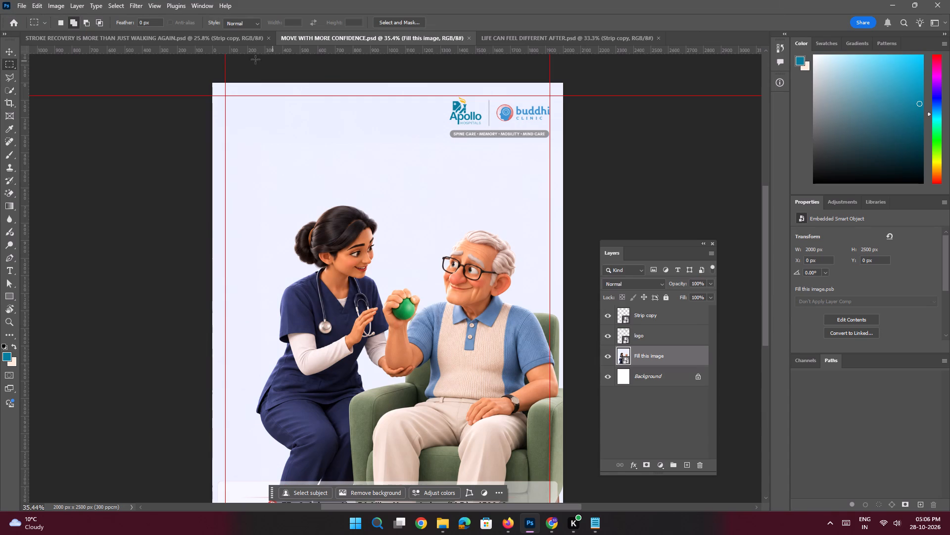
In the "STROKE RECOVERY IS MORE THAN JUST WALKING AGAIN" document, select the bottom 100 px of the collage full-width and Generative Fill it with "Fill this image".
left_click(207, 43)
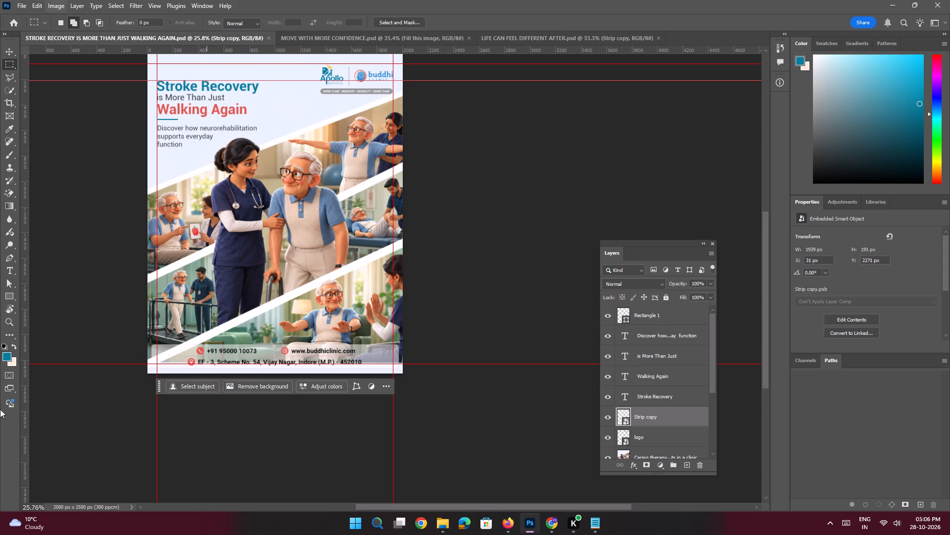
left_click(11, 52)
left_click(49, 150)
left_click(229, 268)
key("space")
key("space")
key("space")
key("space")
key("space")
key("space")
key("space")
key("space")
key("space")
key("space")
key("space")
key("space")
key("space")
left_click_drag(237, 284, 237, 264)
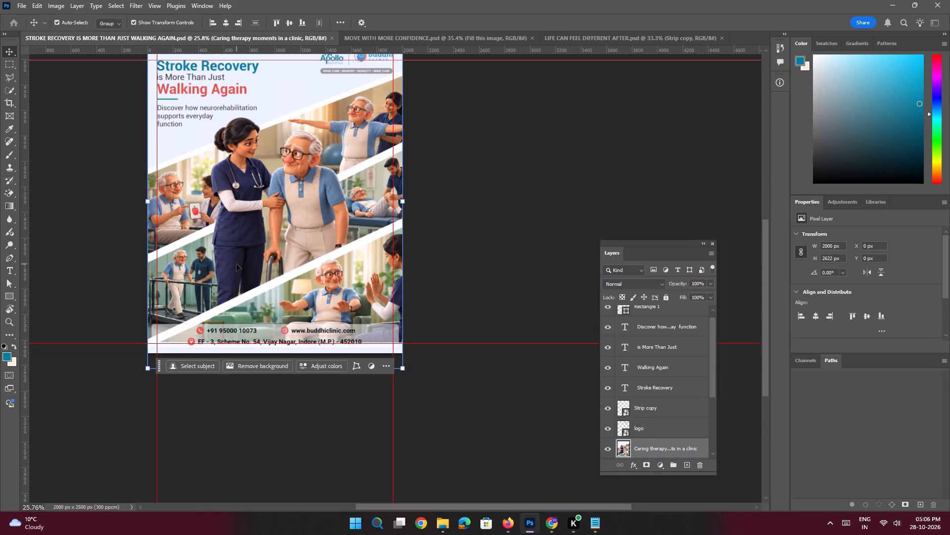
left_click(7, 63)
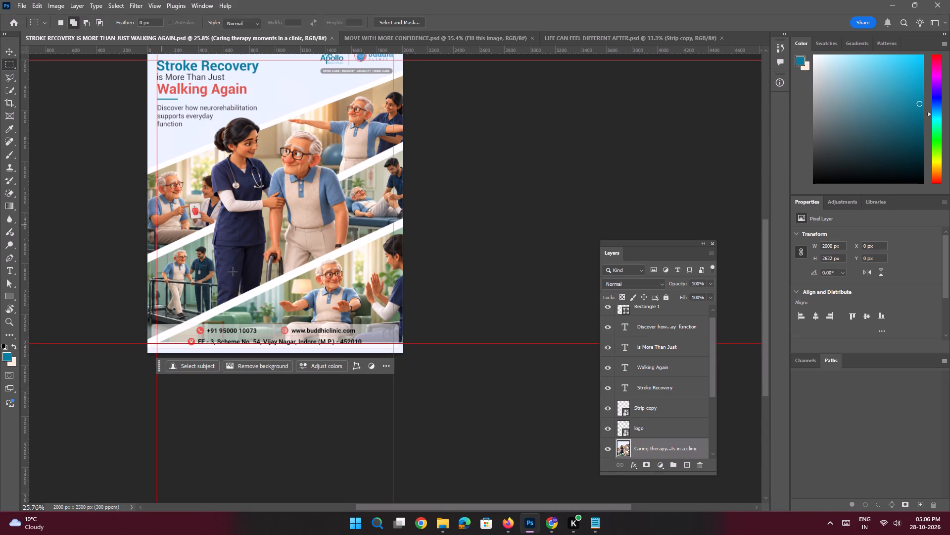
key("space")
left_click_drag(311, 318, 334, 335, "ctrl")
left_click_drag(342, 333, 343, 298)
left_click_drag(450, 325, 496, 335)
left_click_drag(515, 367, 412, 359)
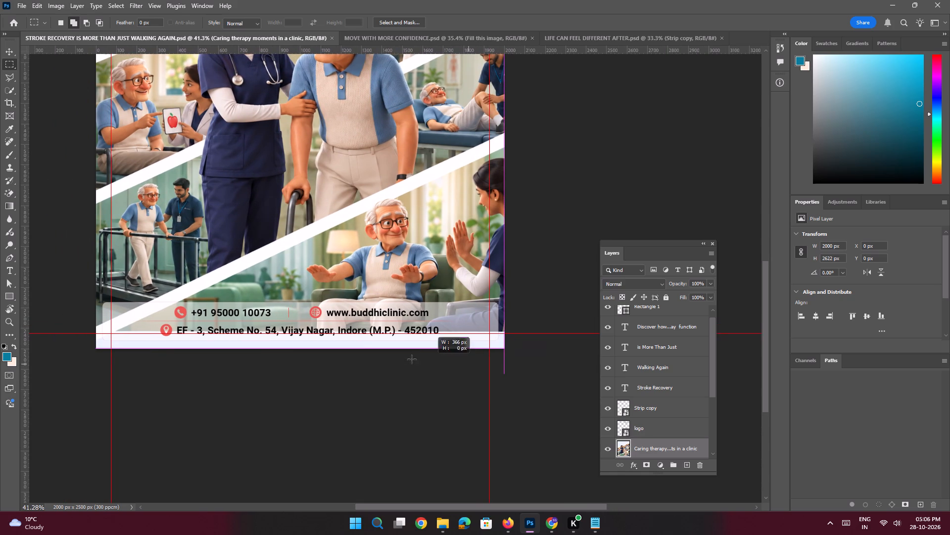
left_click_drag(412, 359, 60, 328)
left_click(231, 360)
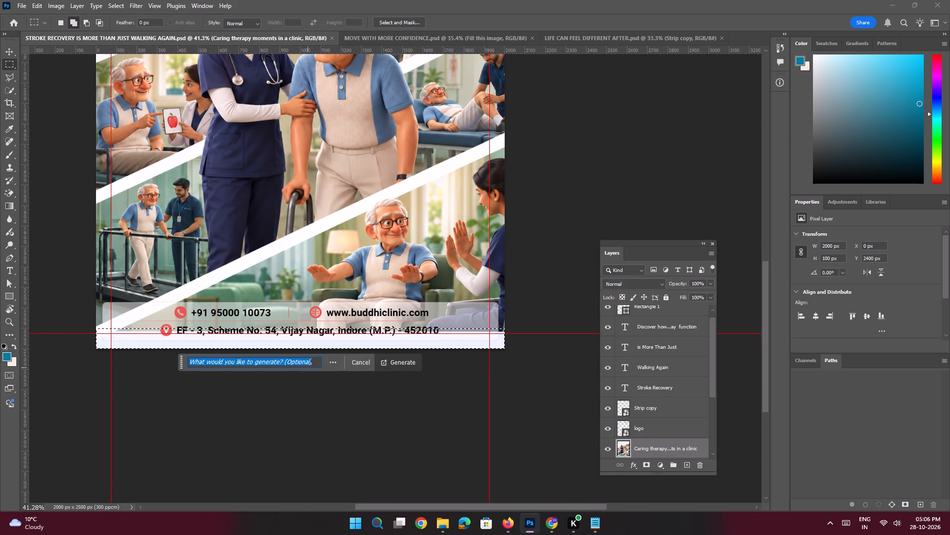
type("Fill this image")
key("space")
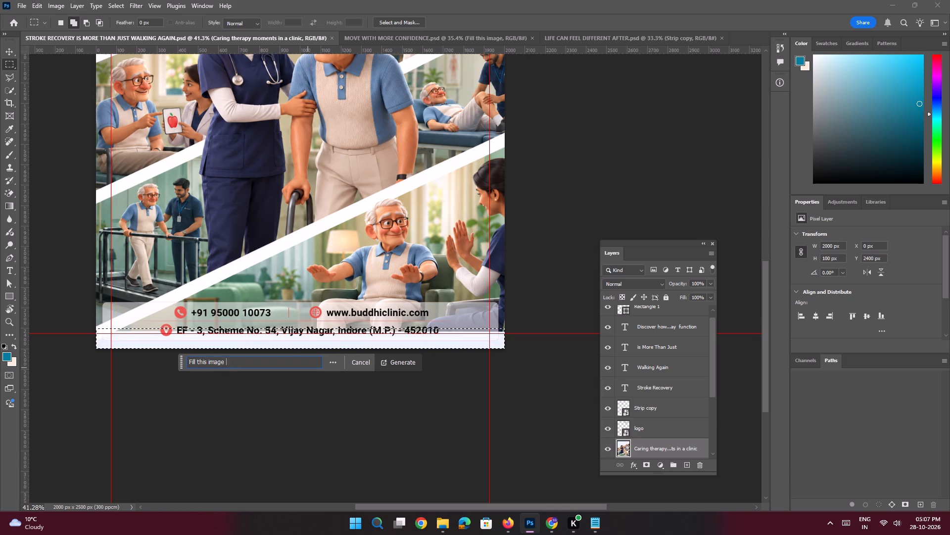
key("Return")
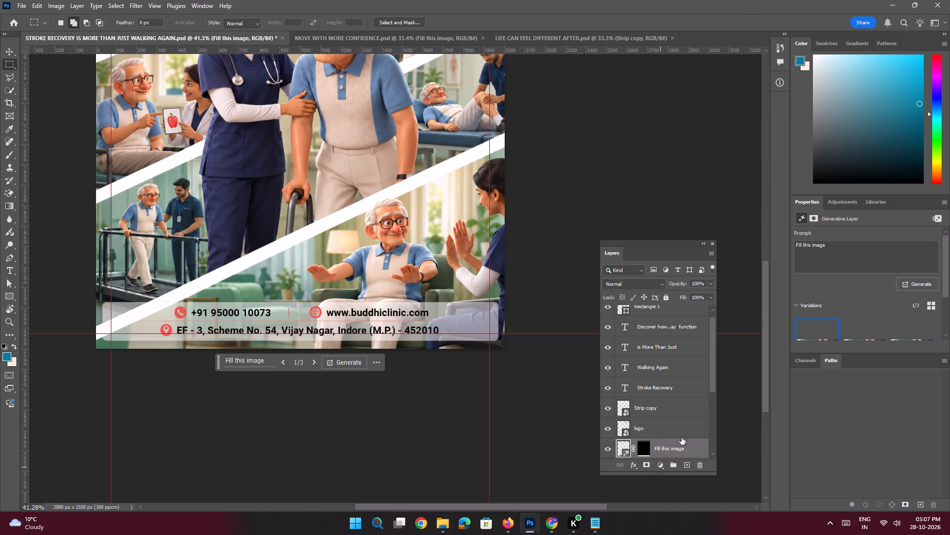
Convert the generative fill layer and the collage layer beneath it into one smart object.
scroll(679, 391, "down", 5)
left_click(656, 366, "shift")
right_click(660, 350)
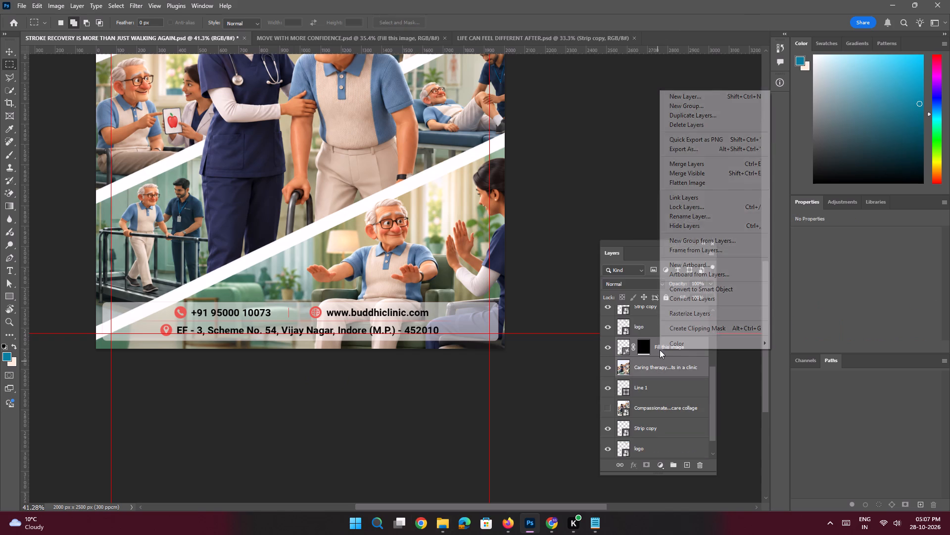
left_click(684, 292)
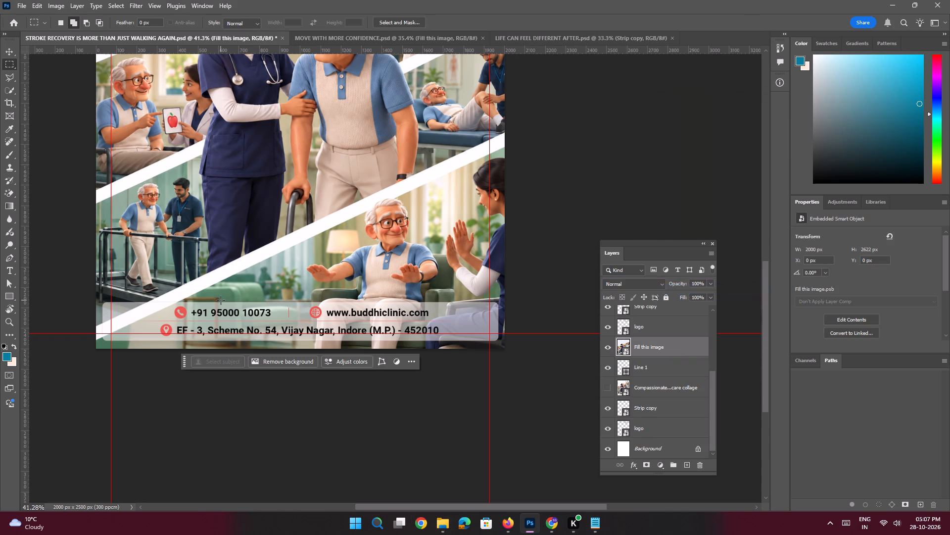
Select Slide 1's three headline lines, the teal underline and the supporting text, and group them.
key("space")
key("space")
key("space")
key("space")
key("space")
key("space")
key("space")
key("space")
key("space")
key("space")
key("space")
key("space")
key("space")
key("space")
key("space")
key("space")
key("space")
key("space")
key("space")
key("space")
left_click_drag(292, 245, 303, 375)
left_click_drag(326, 278, 331, 333)
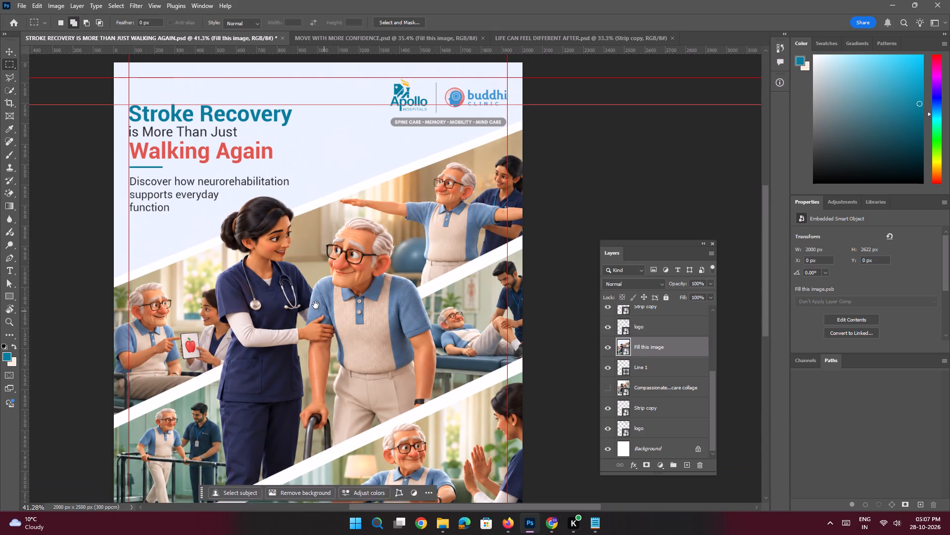
left_click_drag(316, 305, 328, 325)
left_click(6, 54)
left_click(68, 227)
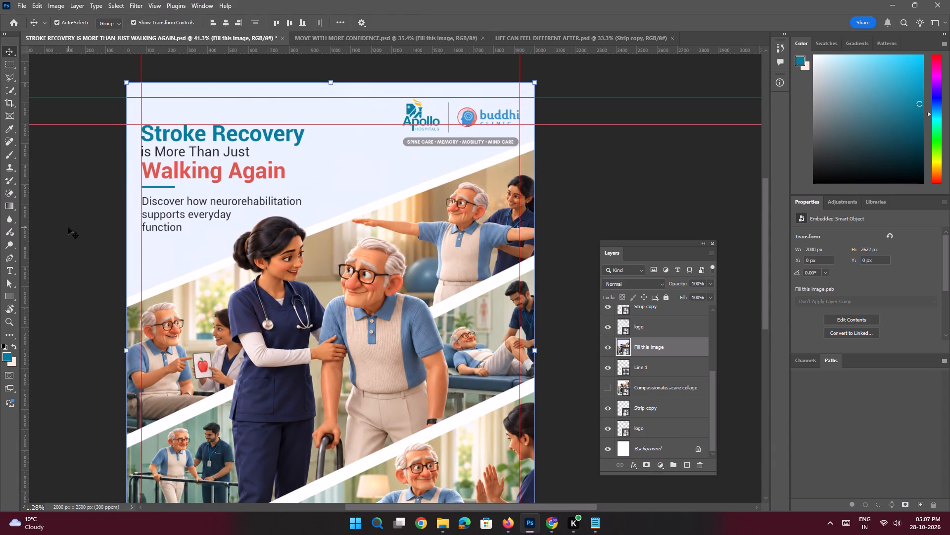
left_click(181, 135)
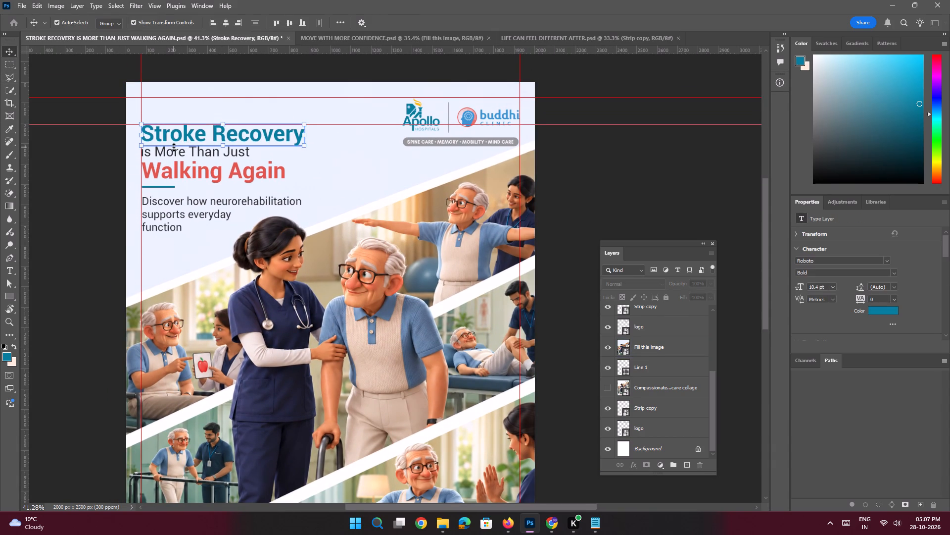
key("space")
left_click_drag(170, 144, 209, 186, "ctrl")
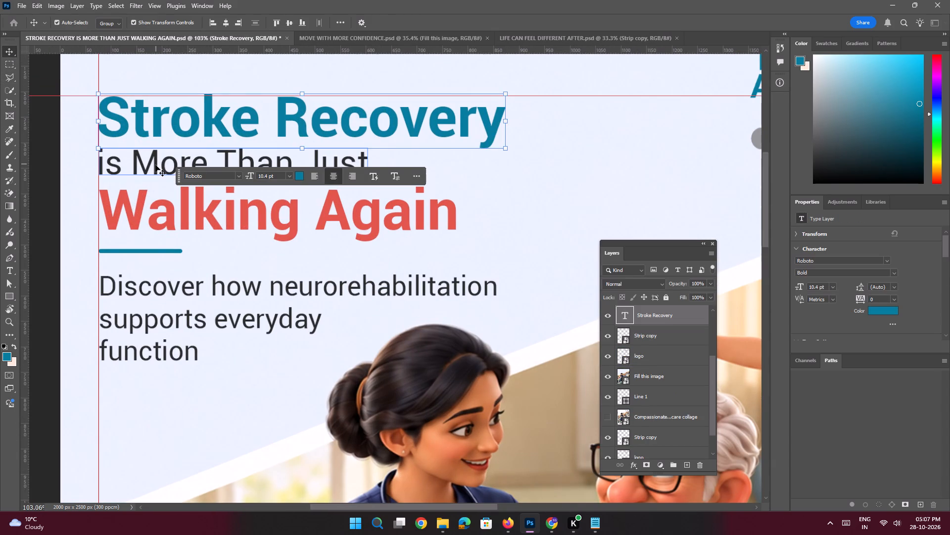
left_click(153, 167, "shift")
left_click(147, 210, "shift")
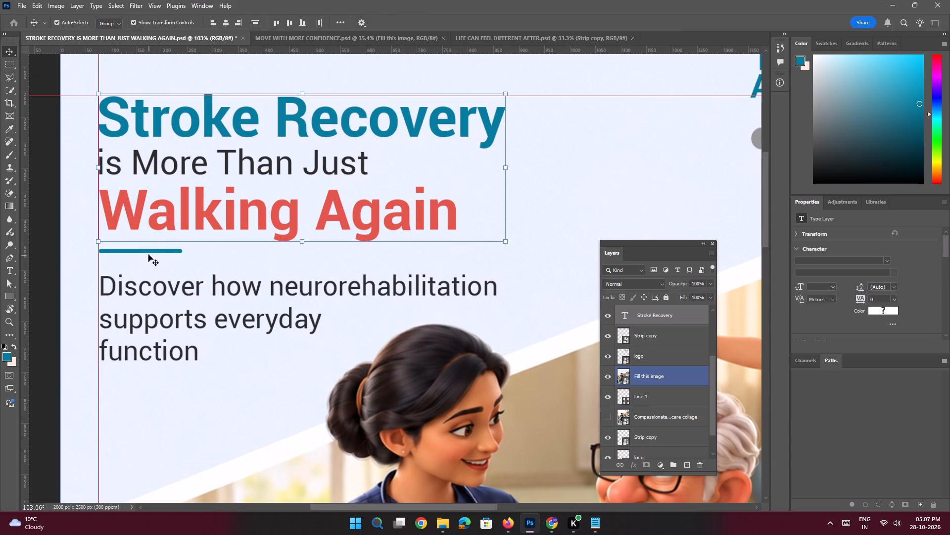
key("space")
left_click_drag(97, 253, 141, 301, "ctrl")
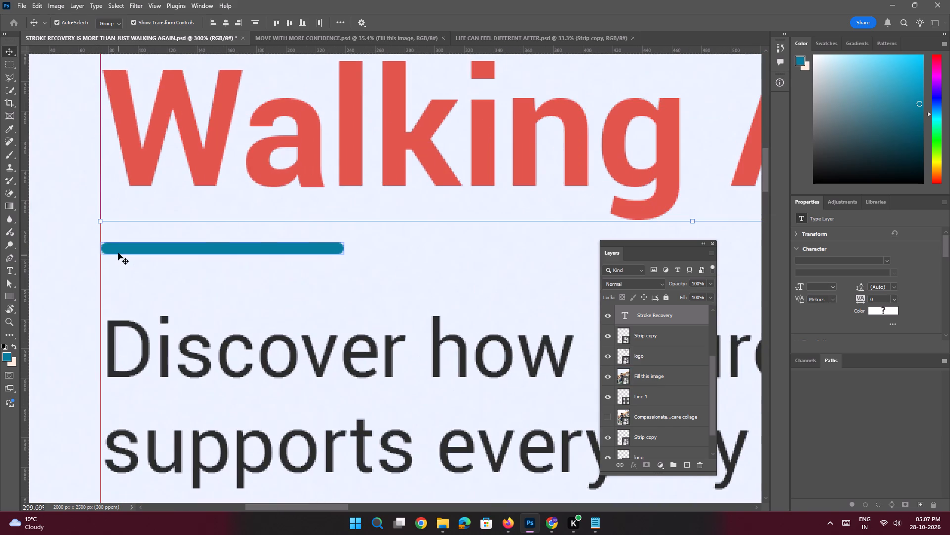
left_click(118, 253, "shift")
left_click(152, 342, "shift")
key("ctrl+space")
key("ctrl+space")
key("ctrl+space")
key("ctrl+space")
key("ctrl+space")
key("ctrl+space")
key("ctrl+space")
key("ctrl+space")
key("ctrl+space")
key("ctrl+space")
key("ctrl+space")
key("ctrl+space")
key("ctrl+space")
key("ctrl+space")
key("ctrl+space")
key("ctrl+space")
key("ctrl+space")
key("ctrl+space")
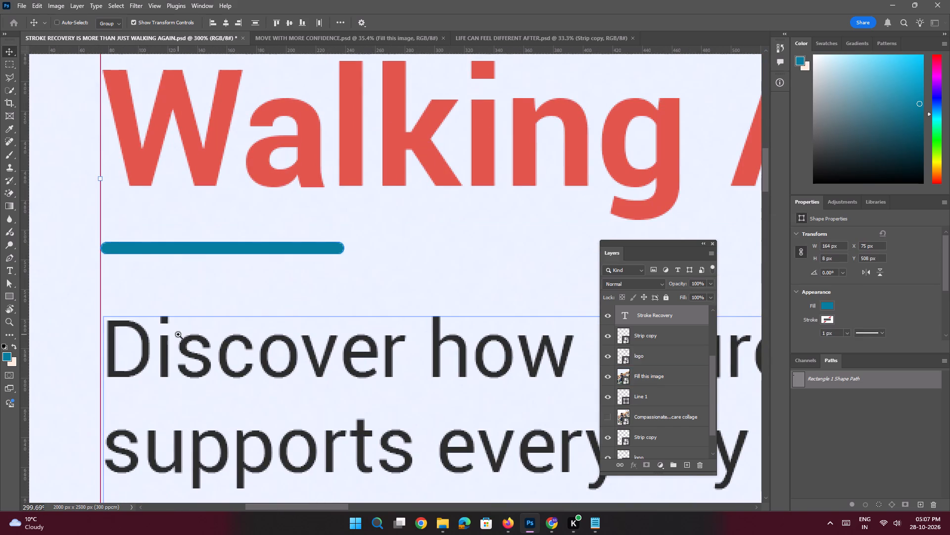
left_click_drag(178, 334, 112, 310, "ctrl")
key("ctrl+g")
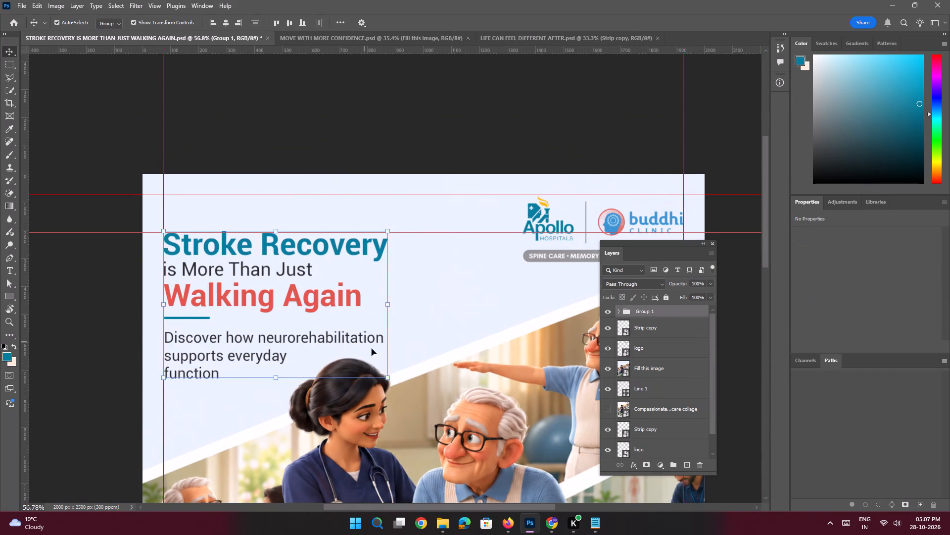
Scale the Slide 1 text group up to about 101.7%, keeping its top-left corner in place, and deselect it.
left_click_drag(391, 376, 395, 378)
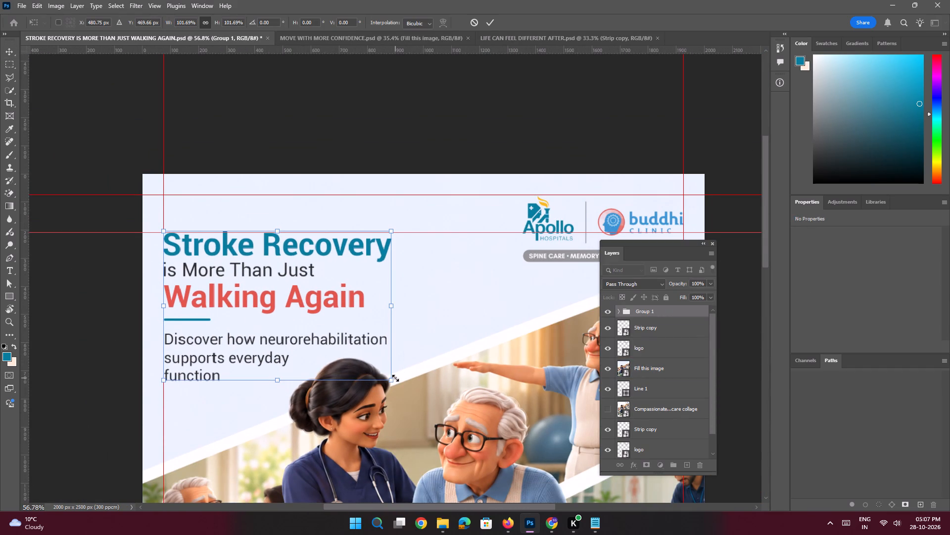
key("Return")
key("space")
left_click_drag(391, 356, 352, 344, "ctrl")
left_click(223, 374)
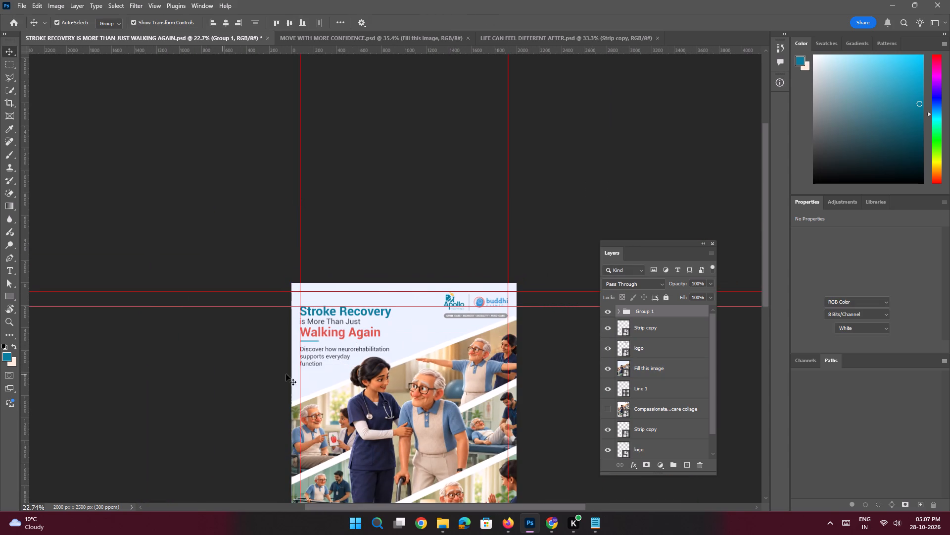
Save the Slide 1 document.
key("space")
key("space")
key("space")
key("space")
key("space")
key("space")
key("space")
key("space")
key("space")
key("space")
key("space")
key("space")
key("space")
key("space")
key("space")
key("space")
key("space")
key("space")
key("space")
key("space")
left_click_drag(329, 381, 249, 285)
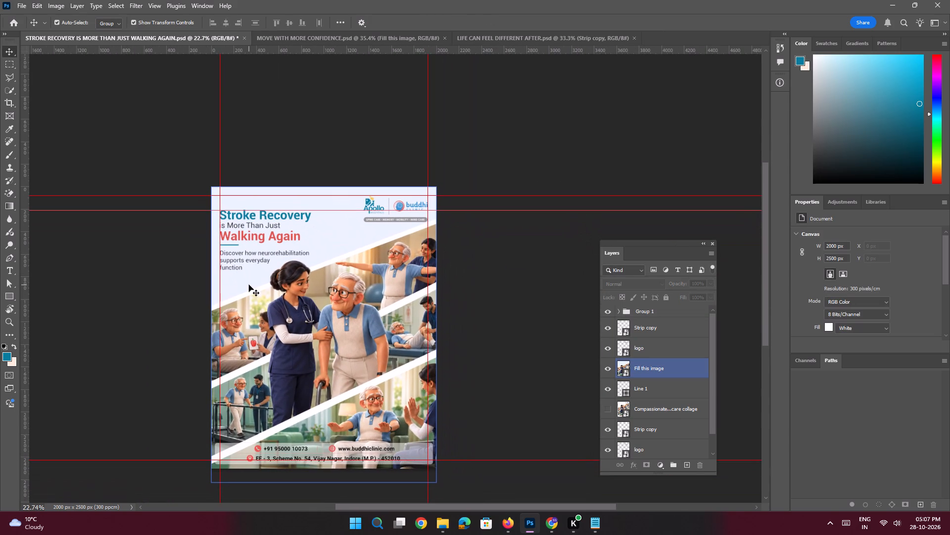
key("ctrl+s")
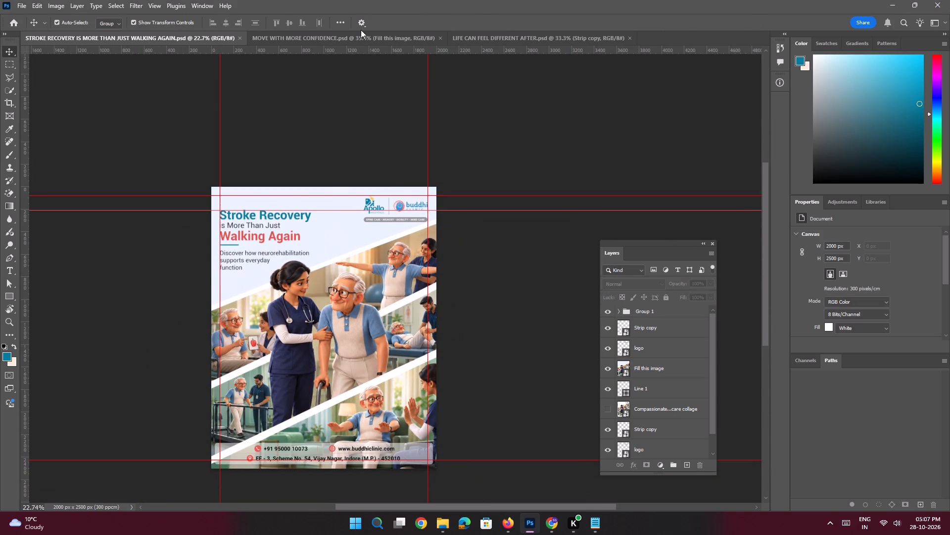
Compare Slide 1's layout and guides with the "MOVE WITH MORE CONFIDENCE" document, ending on Slide 2.
left_click(351, 40)
key("space")
key("space")
key("space")
key("space")
key("space")
key("space")
key("space")
key("space")
key("space")
key("space")
key("space")
key("space")
key("space")
key("space")
key("space")
key("space")
key("space")
key("space")
key("space")
key("space")
left_click_drag(358, 229, 321, 217)
left_click_drag(482, 194, 475, 212)
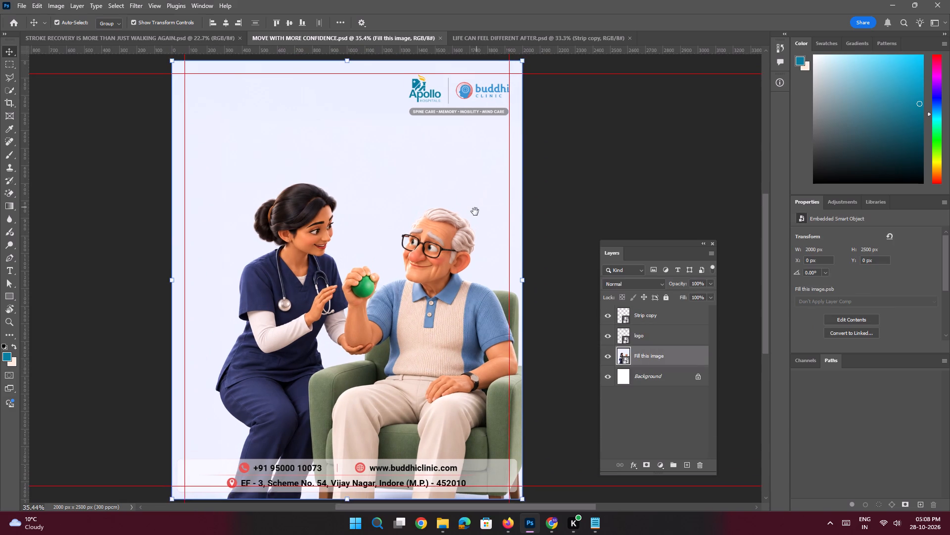
left_click_drag(475, 212, 474, 213)
left_click(211, 32)
key("space")
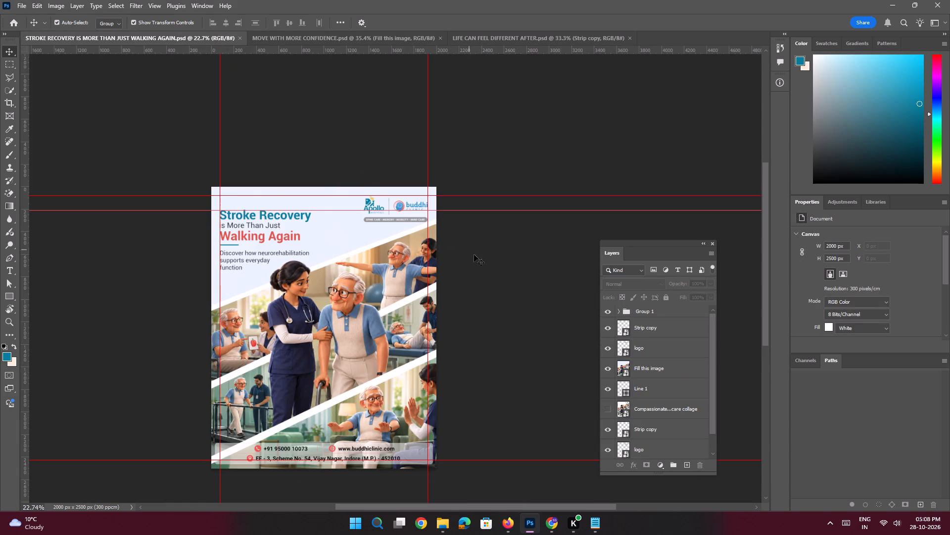
left_click(317, 39)
key("space")
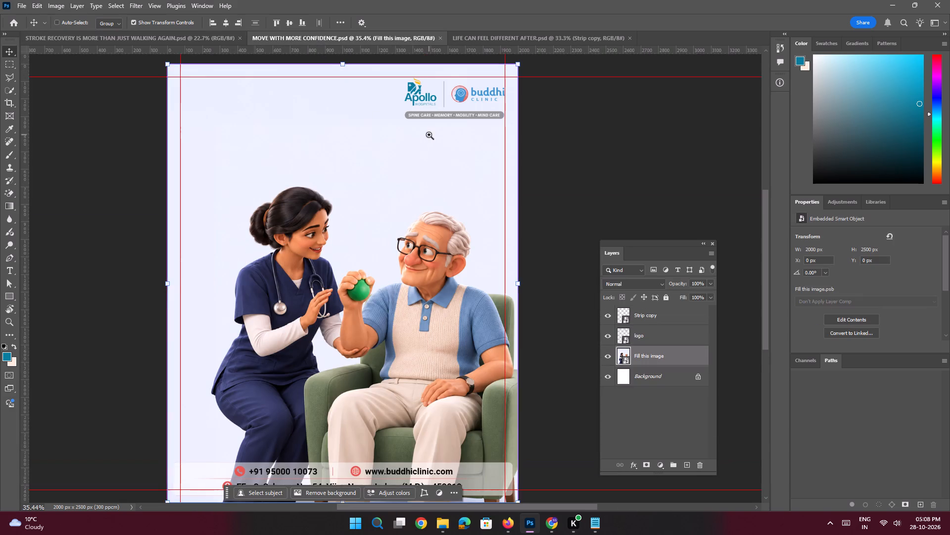
left_click_drag(429, 134, 441, 158, "ctrl")
left_click_drag(451, 132, 447, 176)
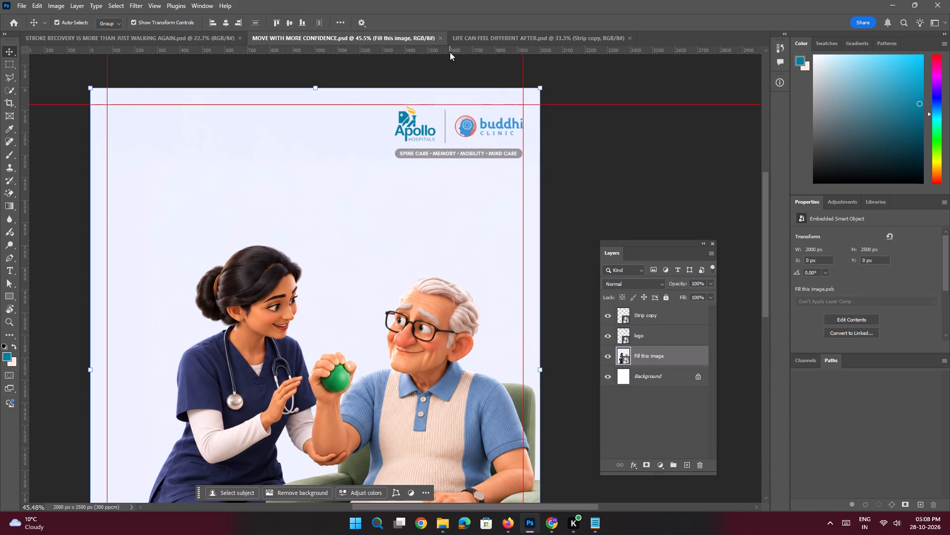
Add a second horizontal guide on Slide 2 through the lower part of the logos, matching Slide 1's headline guide.
left_click_drag(450, 52, 444, 135)
key("space")
left_click_drag(417, 188, 388, 181, "ctrl")
left_click(181, 222)
Scale Slide 2's nurse-and-old-man smart object down to about 1920 × 2399 px, keeping its bottom-right corner at the canvas corner.
key("space")
left_click_drag(404, 251, 409, 257, "ctrl")
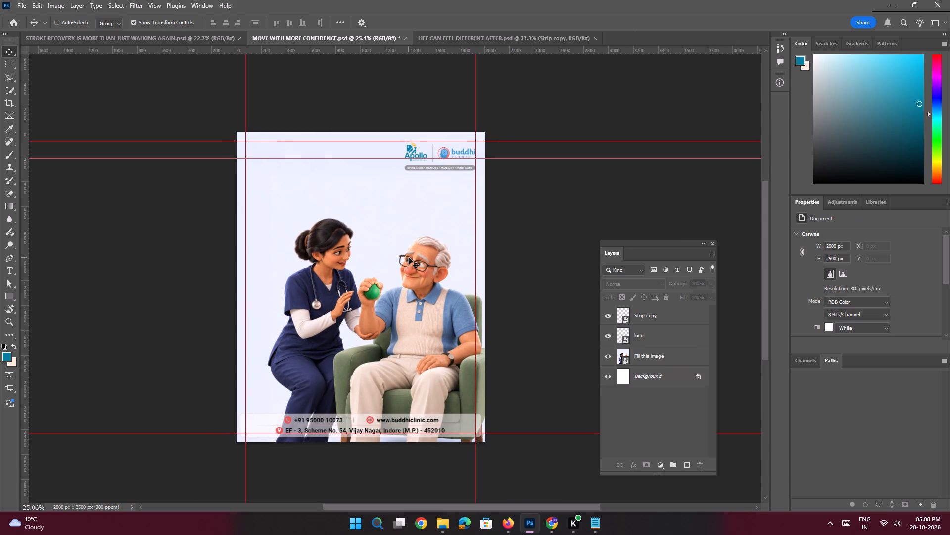
left_click(409, 257)
left_click_drag(236, 133, 242, 135)
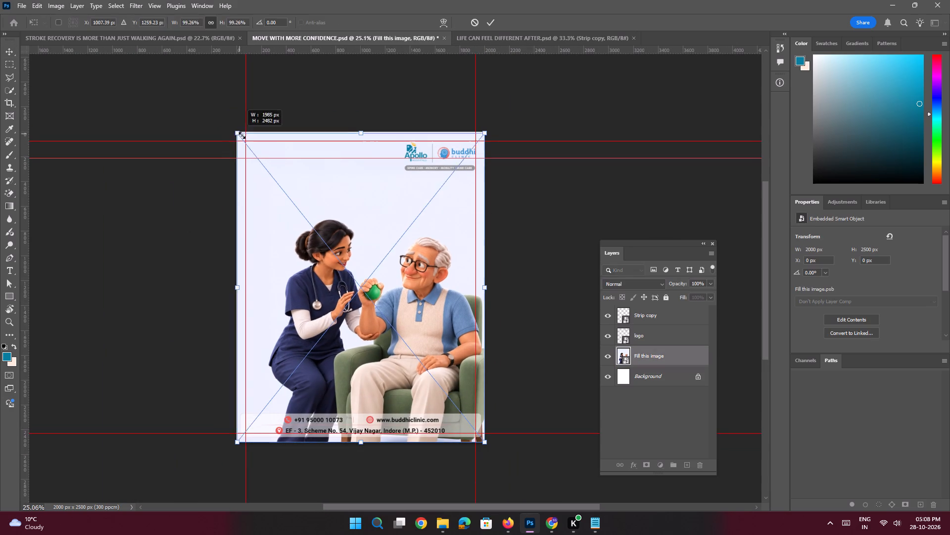
left_click_drag(242, 135, 250, 145)
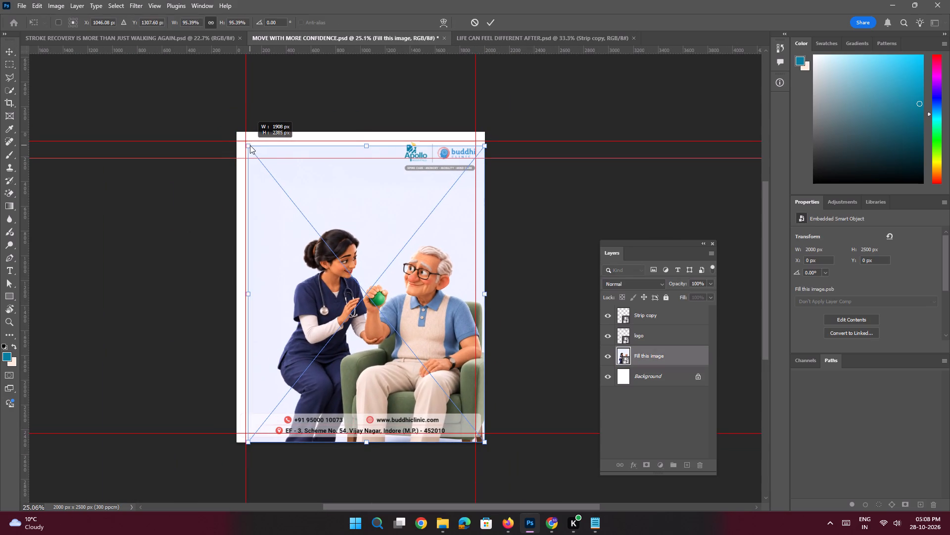
left_click_drag(250, 145, 247, 144)
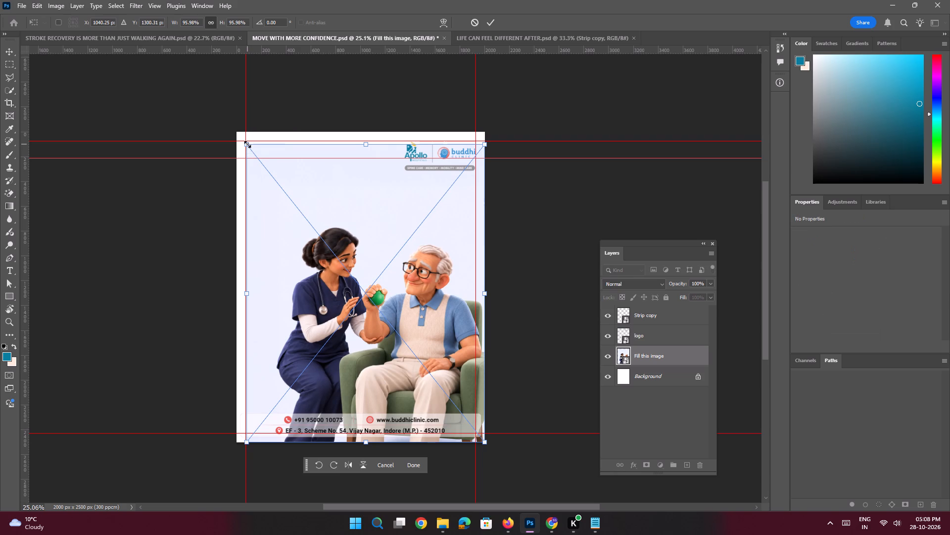
key("Return")
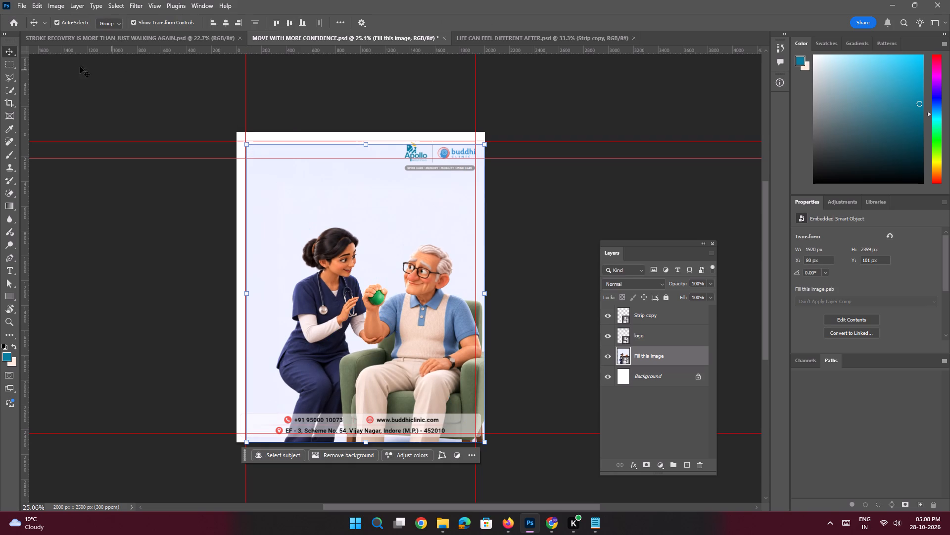
Rasterize Slide 2's nurse-and-old-man layer and fill a full-height strip about 108 px wide along the canvas's left edge to extend the pale backdrop.
left_click(13, 60)
left_click_drag(226, 128, 226, 127)
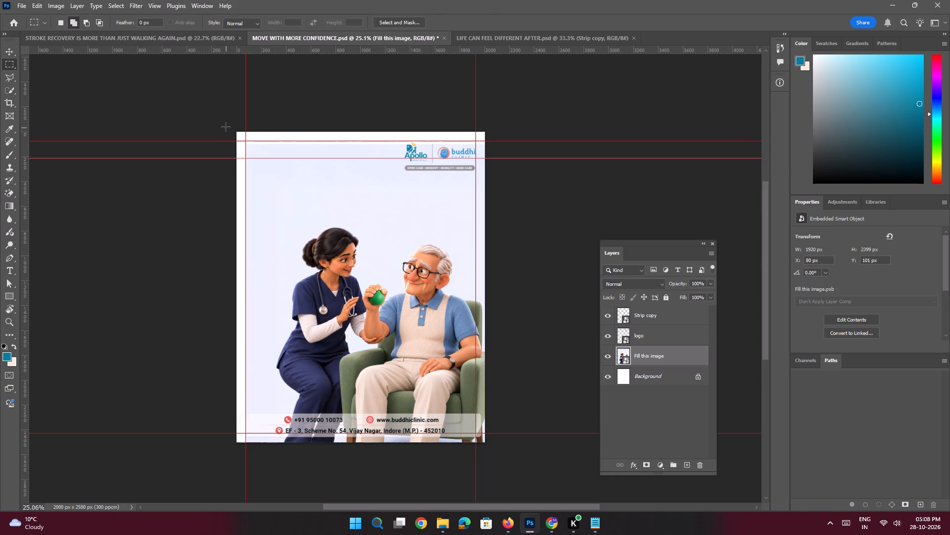
left_click_drag(226, 127, 250, 473)
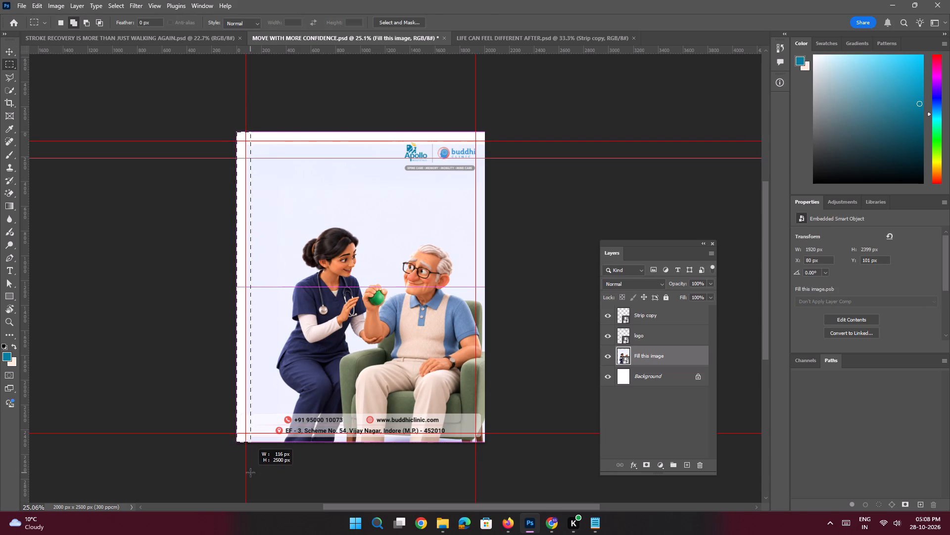
left_click_drag(250, 473, 249, 476)
key("shift+BackSpace")
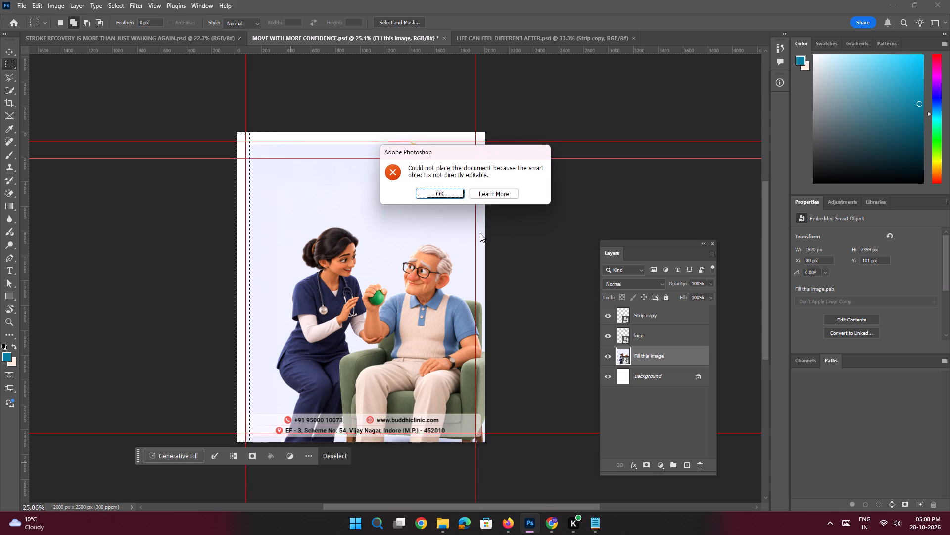
left_click(446, 199)
left_click(439, 195)
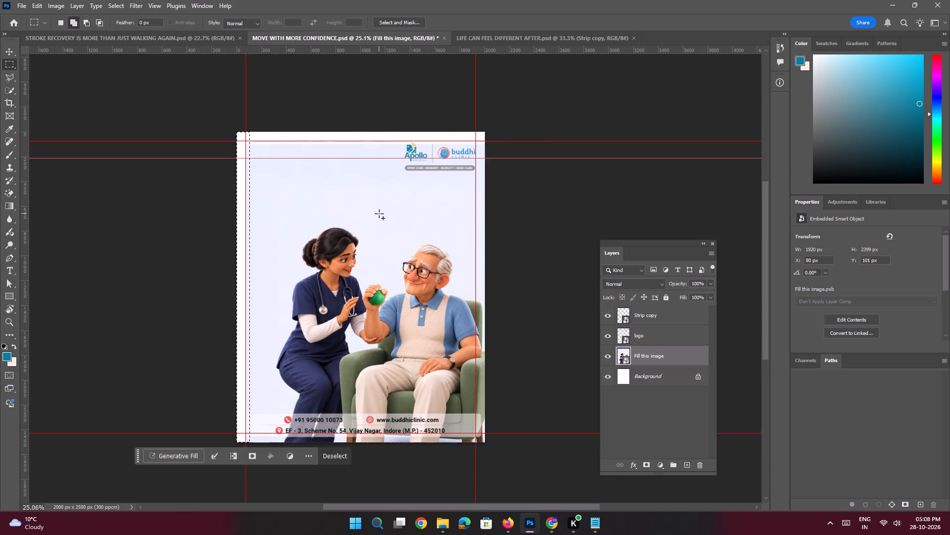
key("e")
left_click(379, 214)
left_click(417, 194)
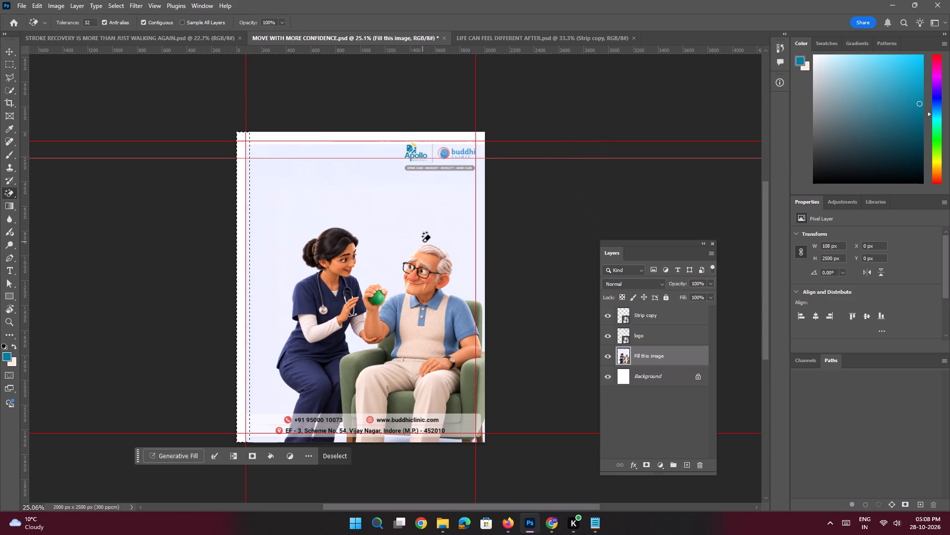
key("shift+BackSpace")
key("Return")
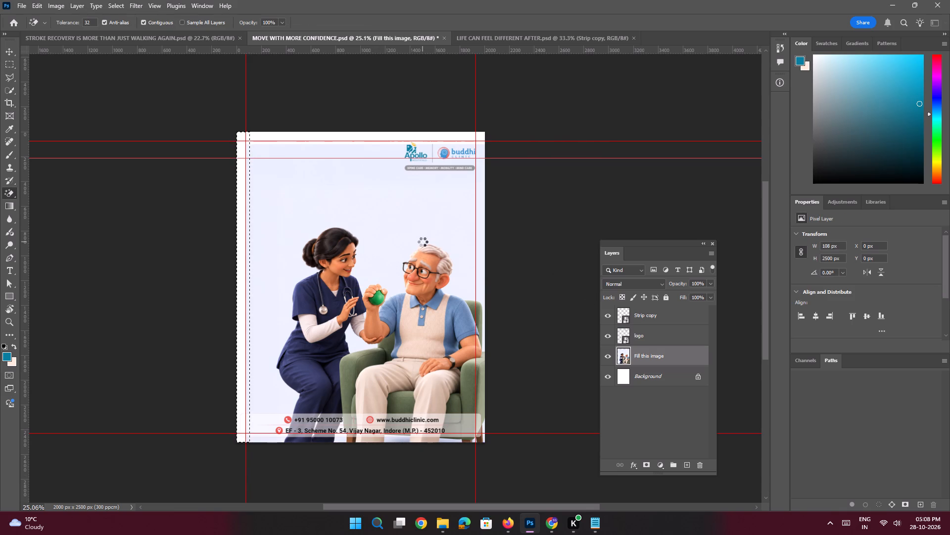
key("ctrl+d")
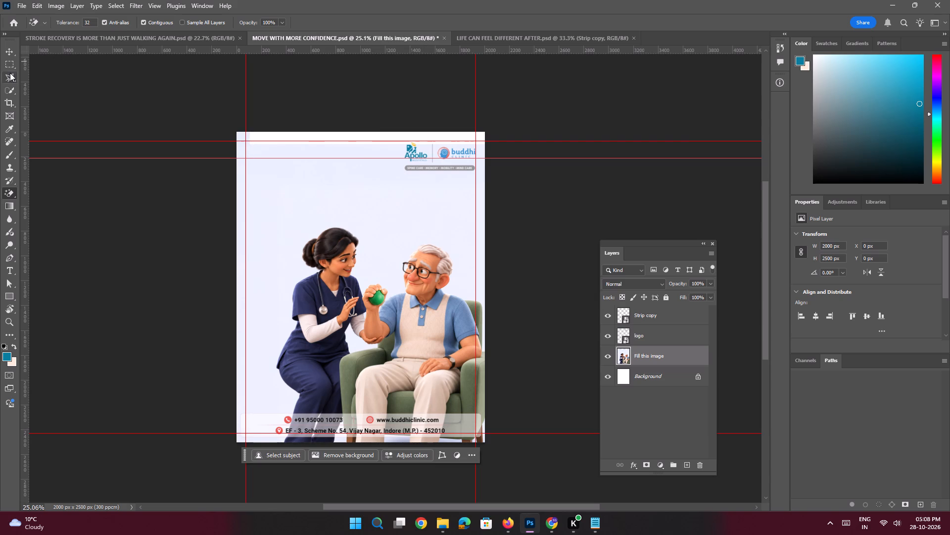
Fill a strip about 1925 × 124 px along the canvas's top edge to extend the pale backdrop, then deselect.
left_click(11, 69)
left_click_drag(246, 129, 300, 152)
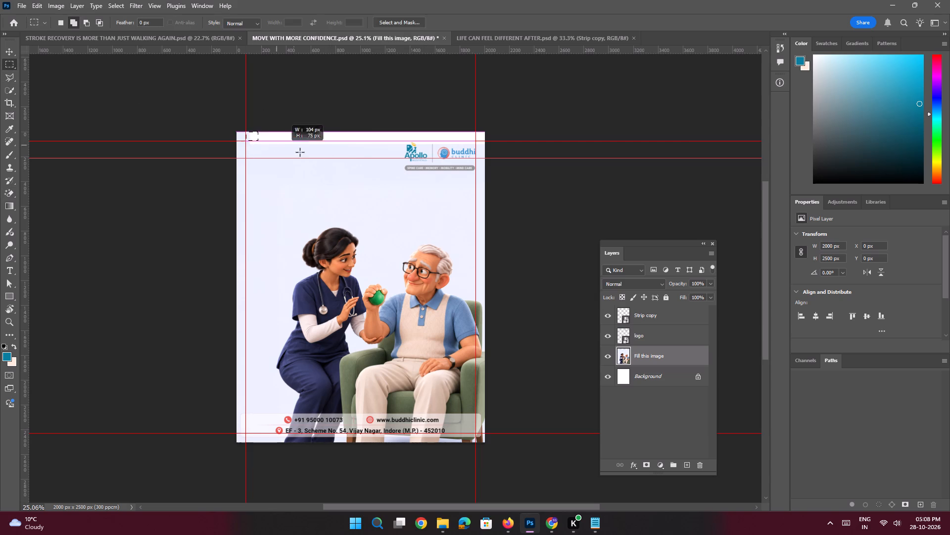
left_click_drag(300, 152, 535, 147)
key("shift+BackSpace")
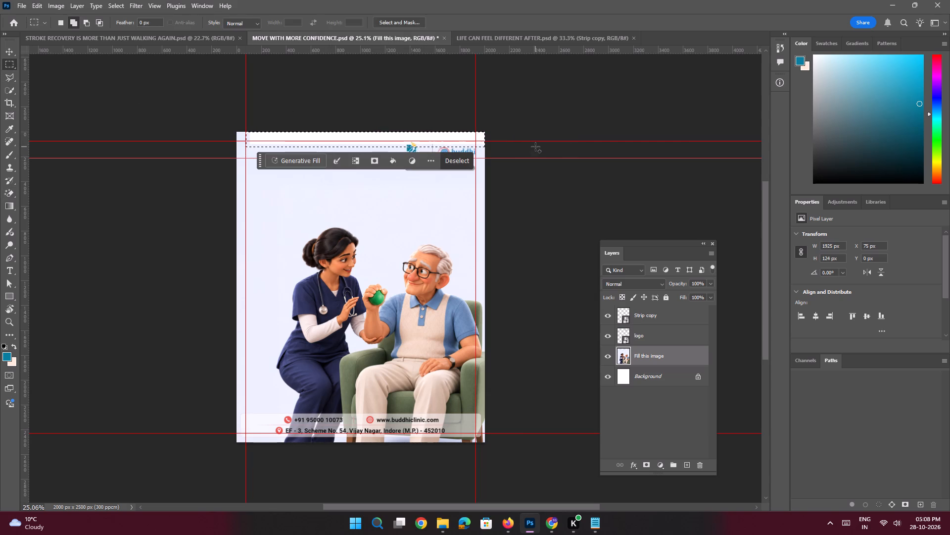
key("Return")
key("ctrl+d")
Save the Slide 2 document with the extended backdrop.
key("space")
key("space")
key("space")
key("space")
key("space")
key("space")
key("space")
key("space")
key("space")
key("space")
key("space")
key("space")
key("space")
key("space")
key("space")
left_click_drag(379, 189, 381, 189)
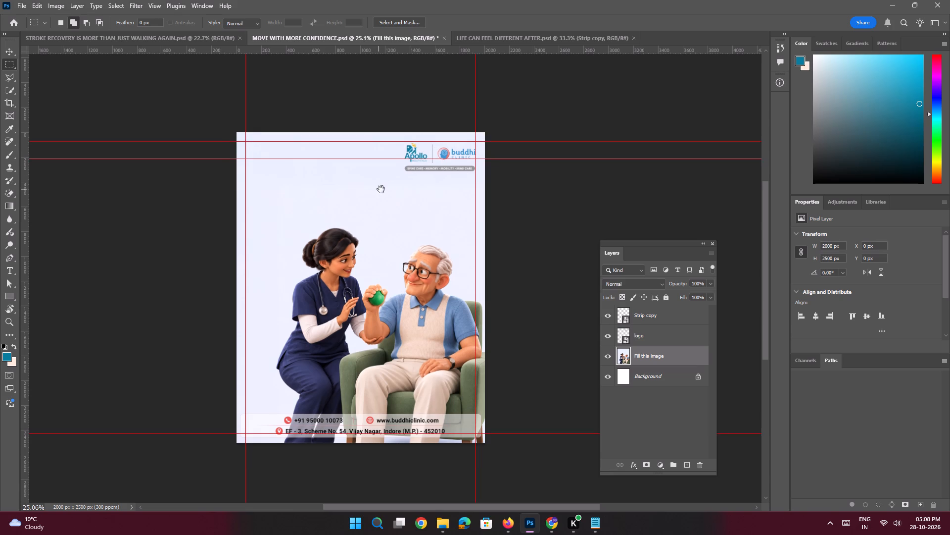
left_click_drag(381, 189, 389, 185)
left_click(9, 52)
left_click(116, 212)
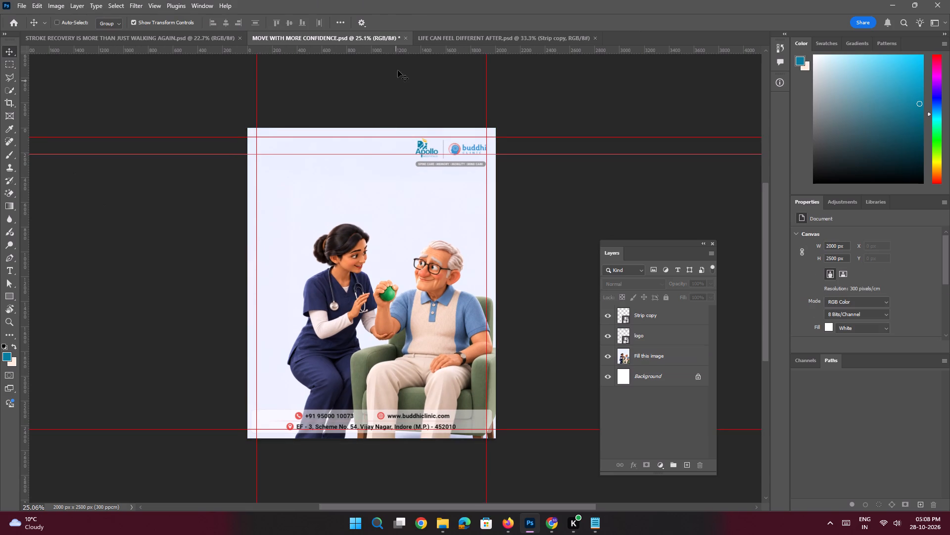
key("ctrl+s")
key("space")
key("space")
key("space")
key("space")
key("space")
key("space")
left_click_drag(400, 173, 394, 170)
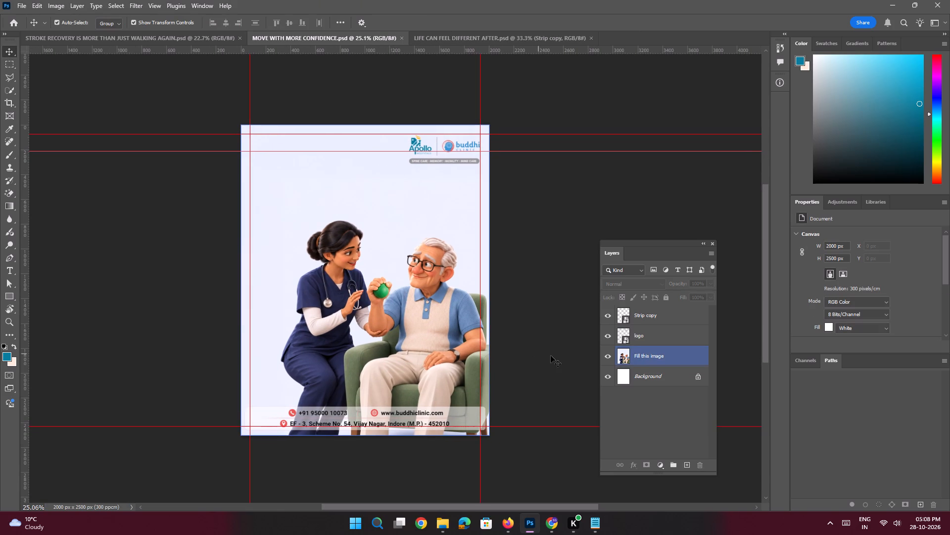
left_click(325, 330)
left_click(547, 256)
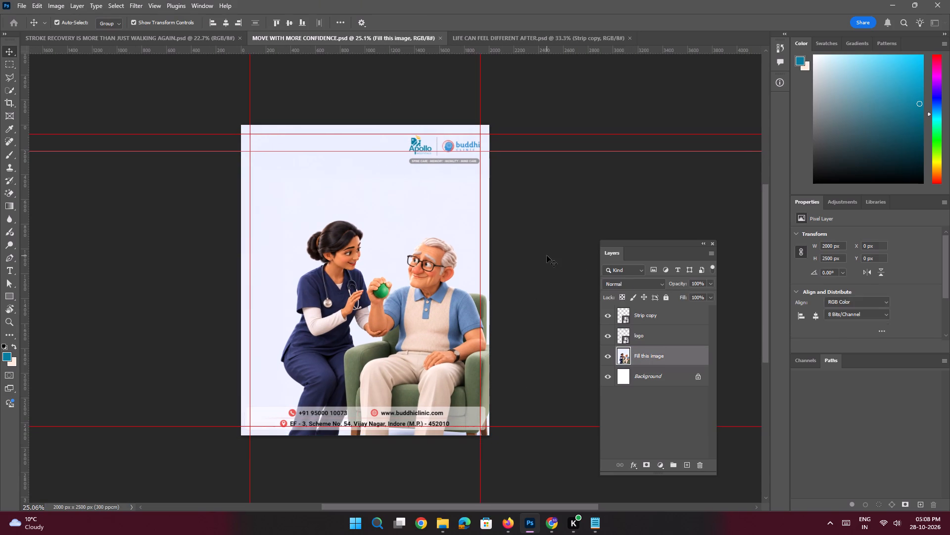
Copy the Slide 2 headline "MOVE WITH MORE CONFIDENCE" from the carousel text in Notepad.
left_click(597, 523)
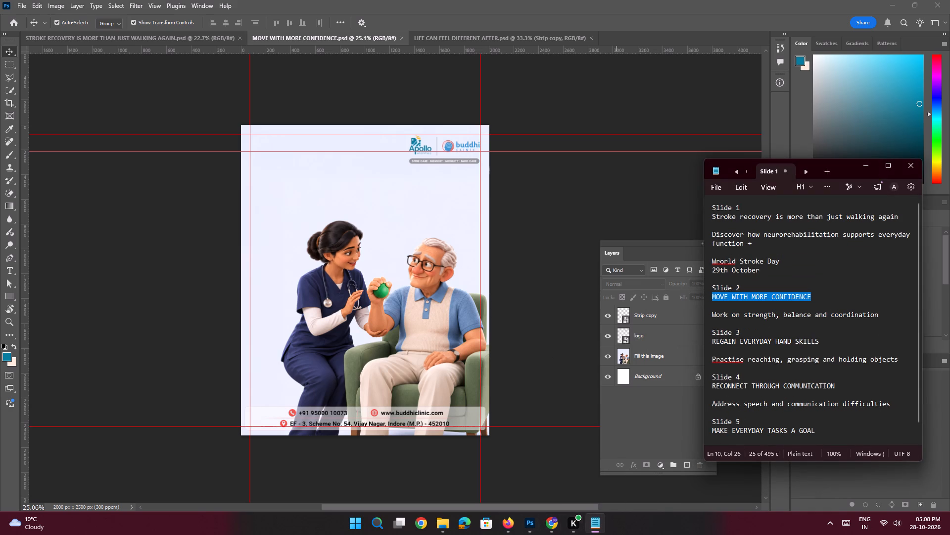
key("ctrl+c")
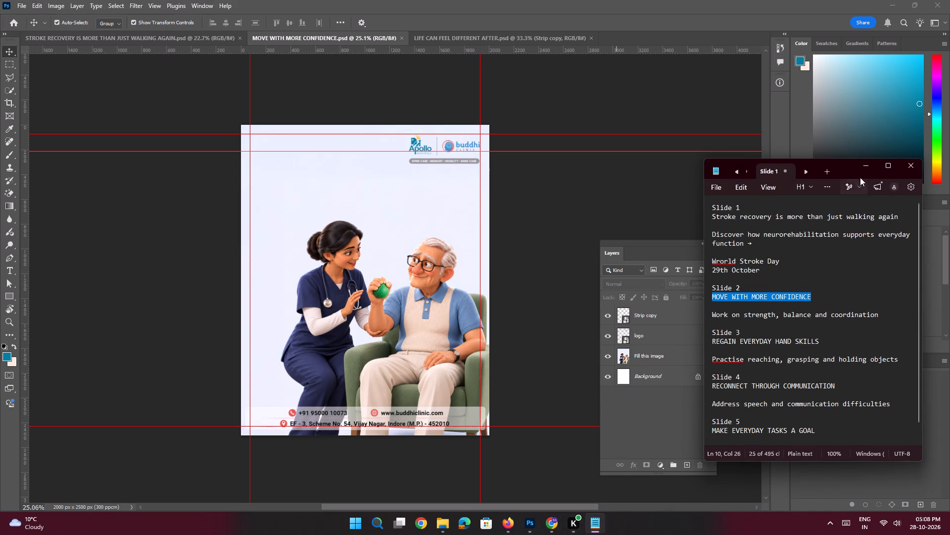
left_click(864, 168)
left_click(508, 523)
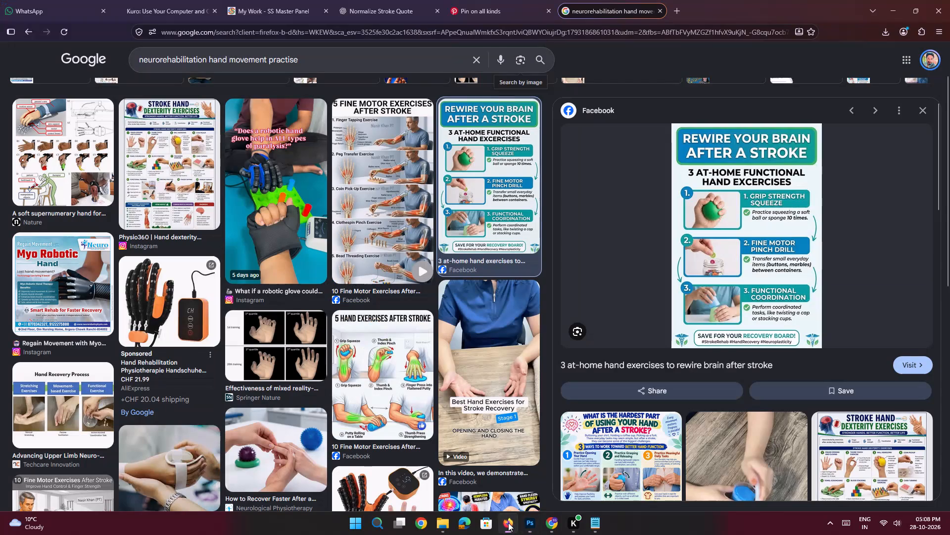
left_click(553, 523)
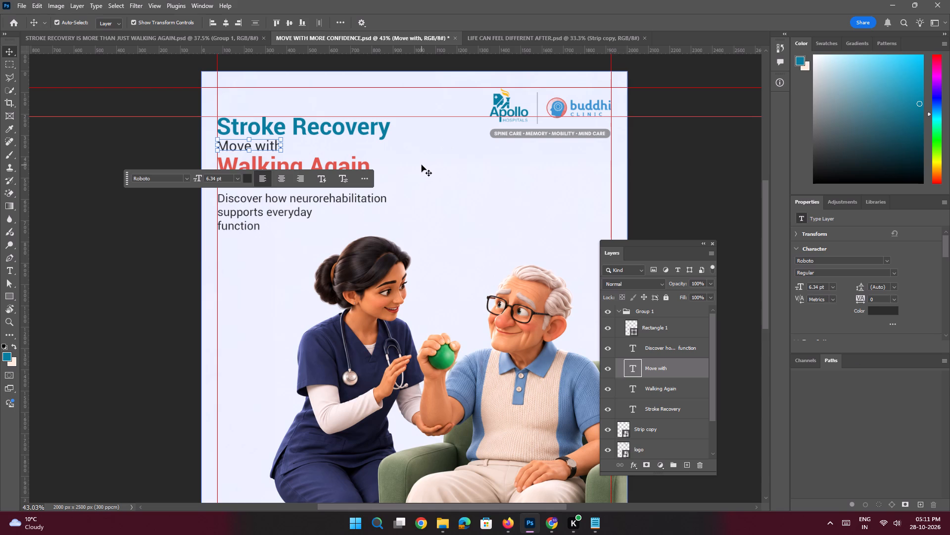
Deselect the "Move with" layer, copy "more confidence" again from ChatGPT in Firefox, and go back to Photoshop.
left_click(152, 132)
key("space")
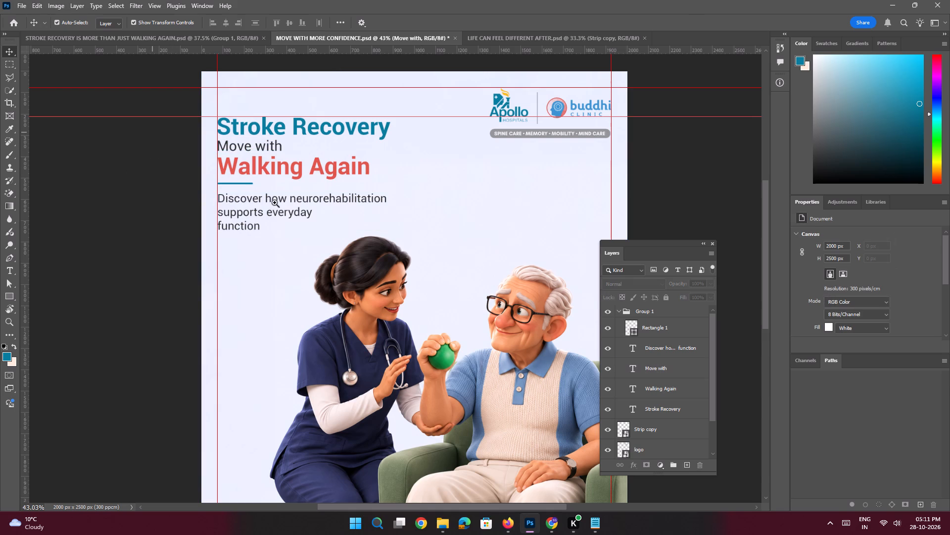
left_click(597, 532)
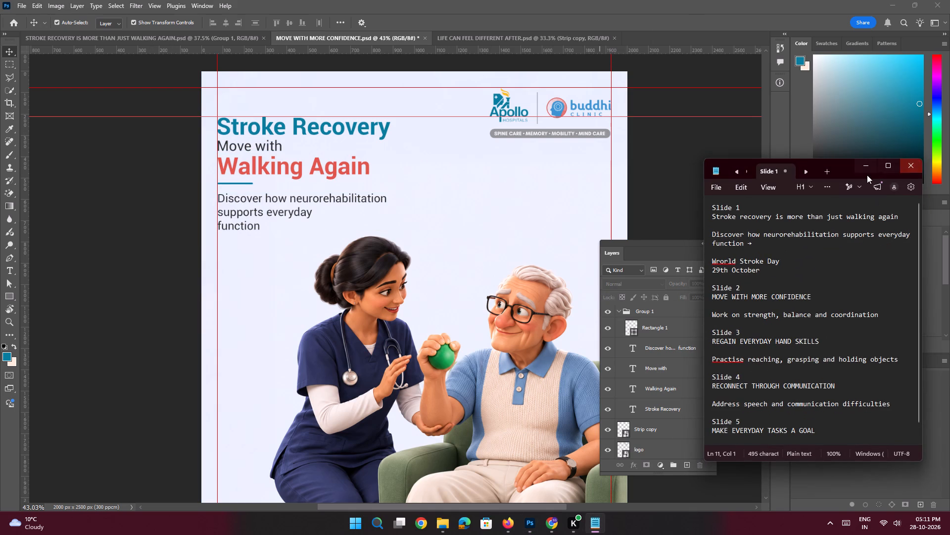
left_click(863, 167)
left_click(551, 522)
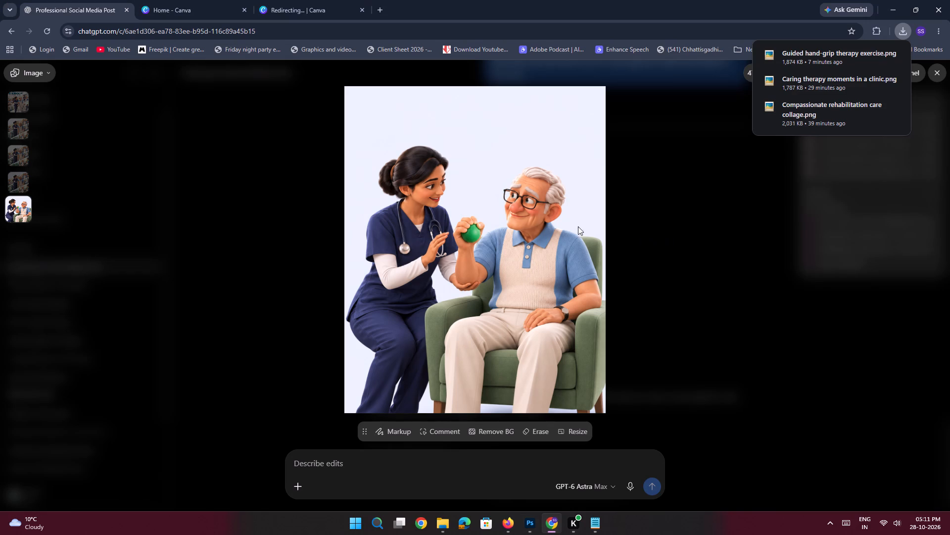
left_click(508, 525)
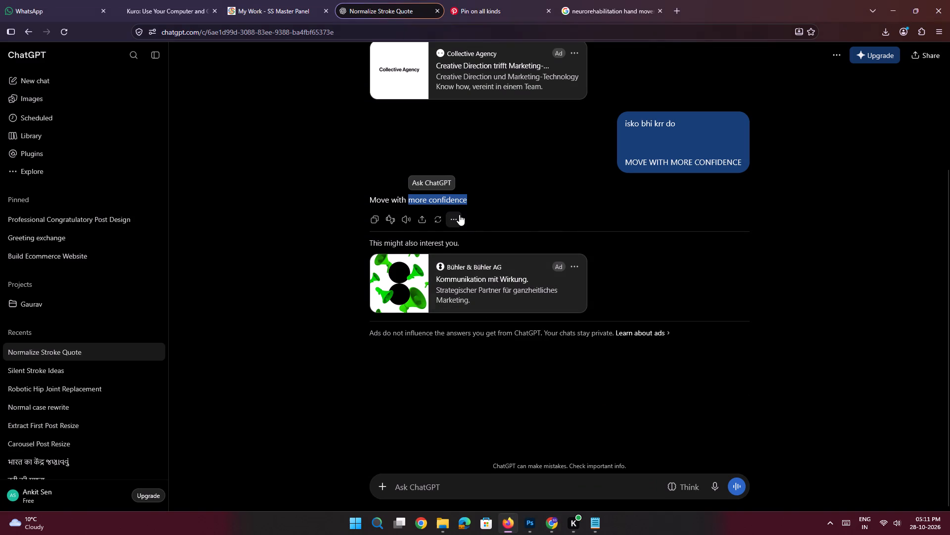
key("ctrl+c")
key("alt+Tab")
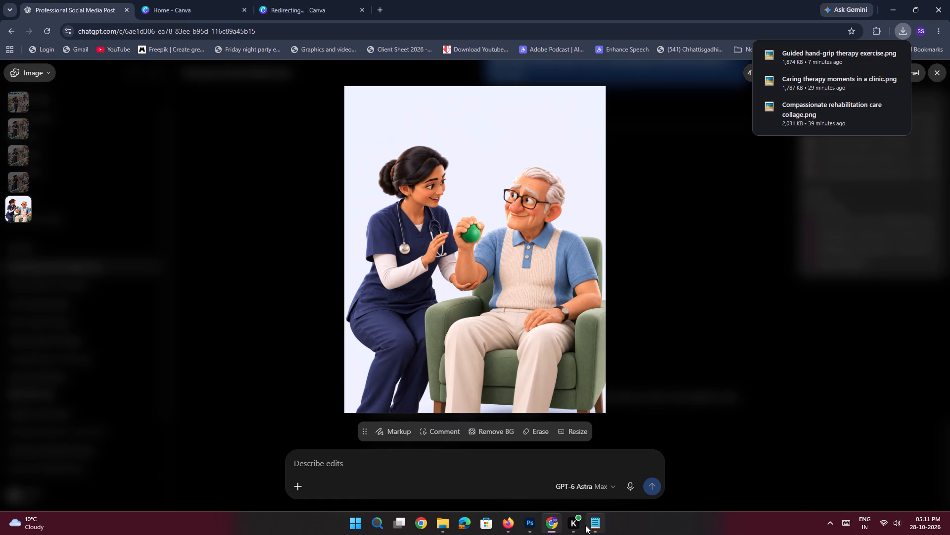
left_click(533, 525)
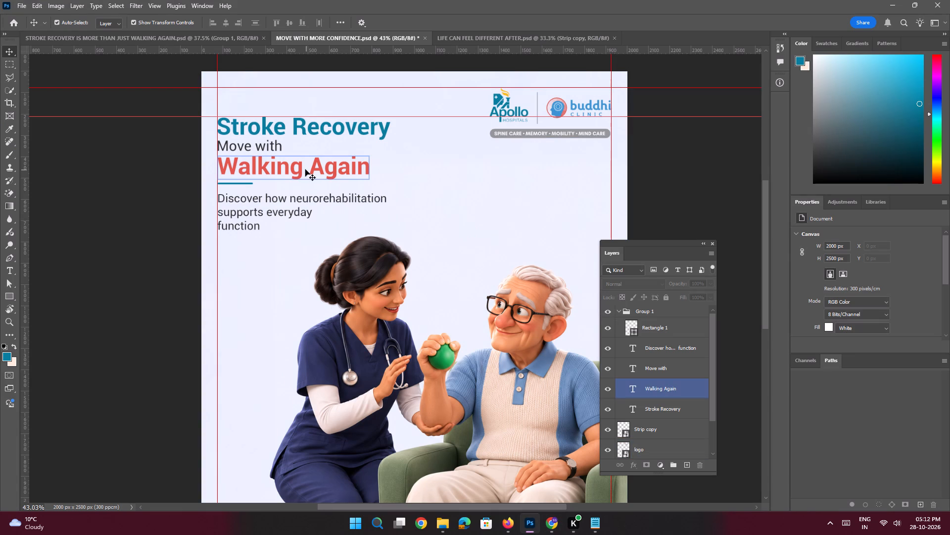
Replace the red "Walking Again" headline line with "more confidence" and shift it towards the left margin guide.
double_click(305, 169)
key("ctrl+v")
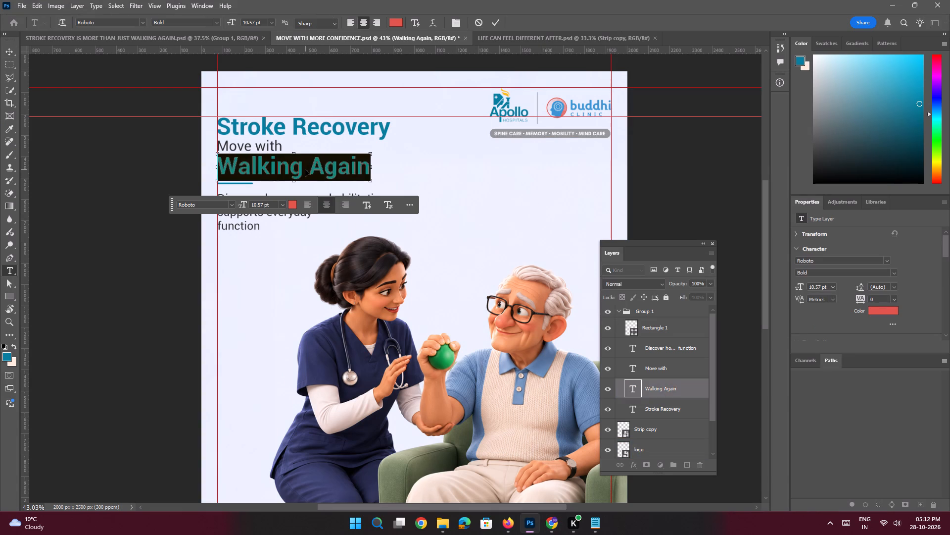
key("Return")
left_click_drag(307, 166, 320, 169, "shift")
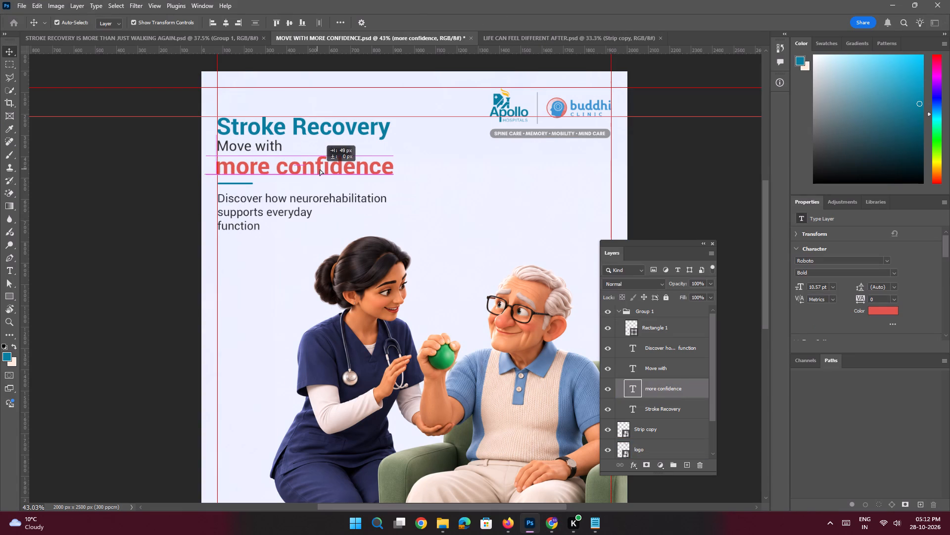
left_click_drag(320, 169, 317, 169, "shift")
Capitalise the first letter of the red headline line so it reads "More confidence".
key("space")
left_click_drag(221, 164, 252, 182, "ctrl")
double_click(247, 172)
left_click(243, 165)
left_click_drag(245, 172, 236, 172)
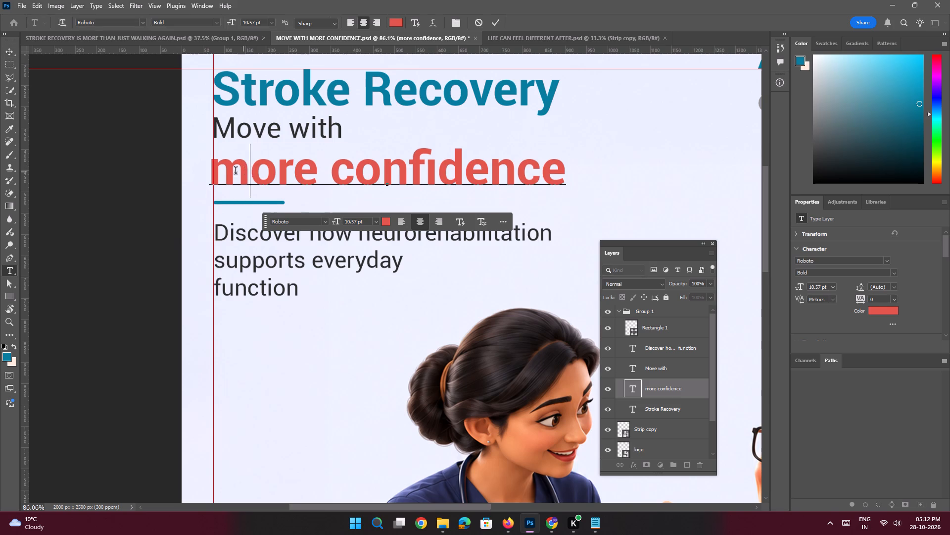
left_click_drag(236, 172, 217, 169)
key("shift+m")
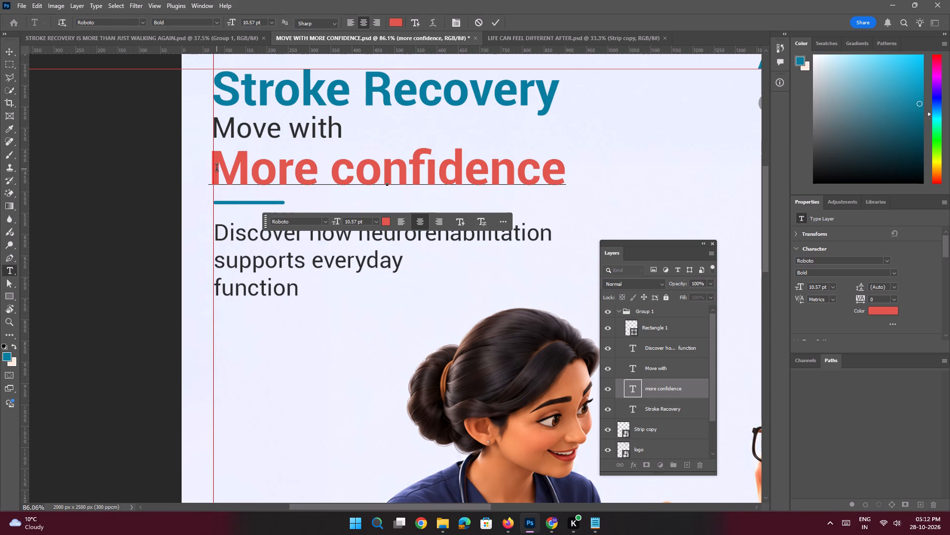
key("Return")
Capitalise the second word of the red headline line so it reads "More Confidence".
double_click(323, 169)
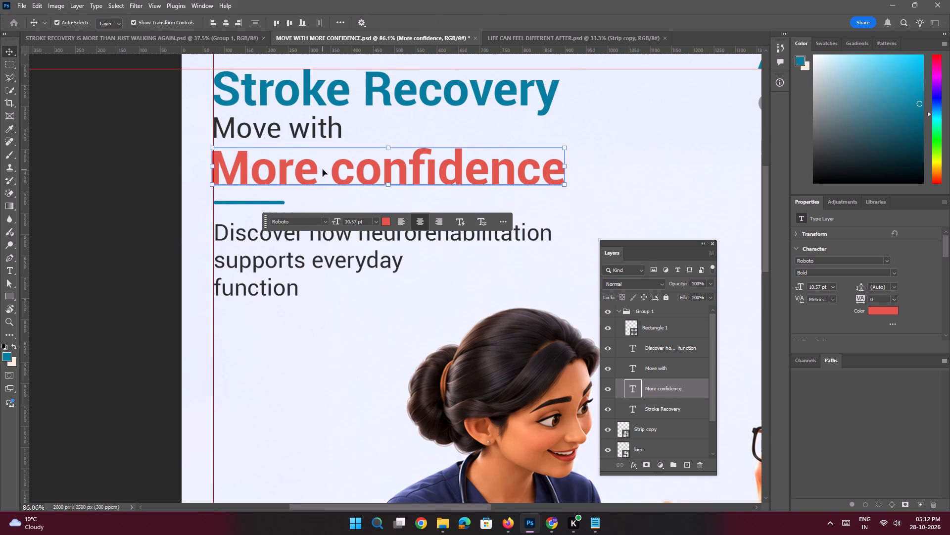
left_click(350, 168)
left_click_drag(350, 167, 343, 167)
left_click(349, 169)
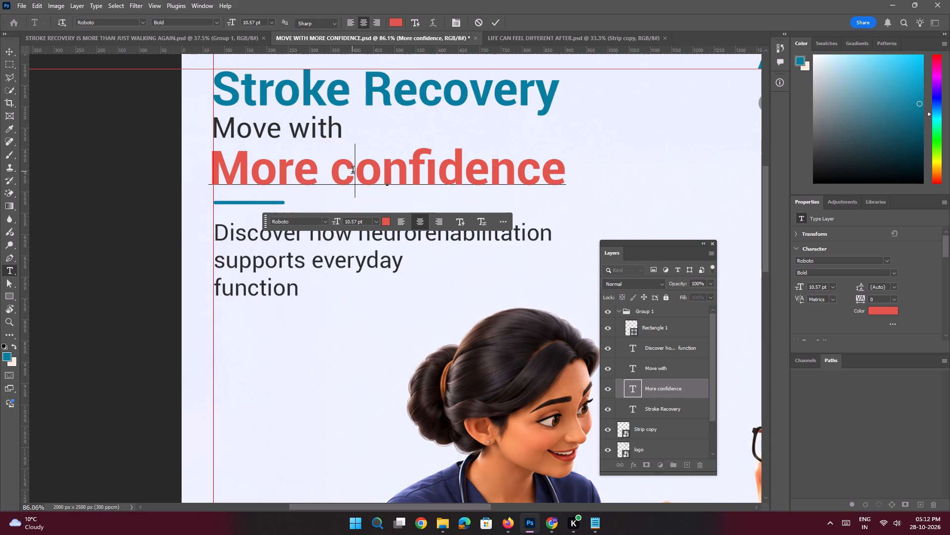
left_click_drag(353, 169, 339, 169)
key("shift+c")
key("Return")
Realign the "More Confidence" line with the left margin guide, keeping it directly beneath "Move with".
left_click_drag(339, 170, 348, 172, "shift")
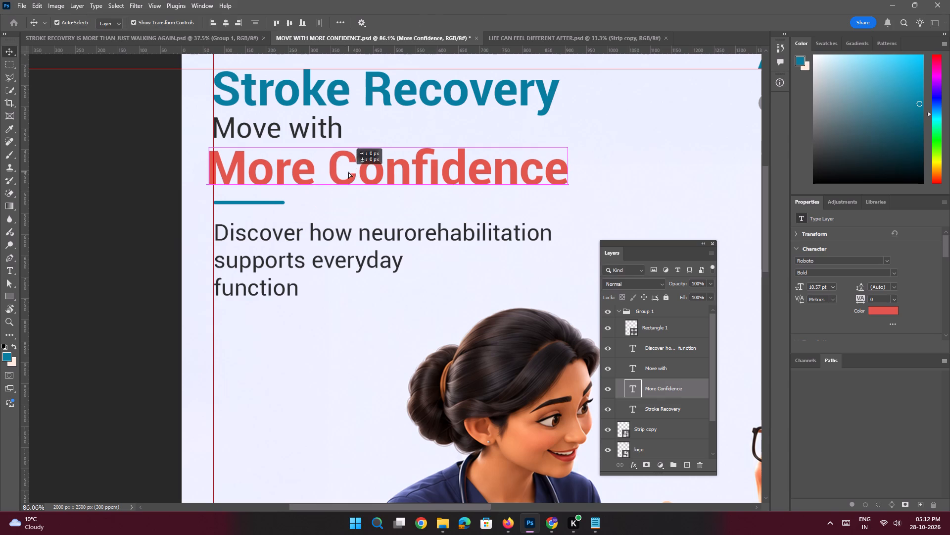
left_click_drag(348, 172, 354, 172, "shift")
left_click_drag(332, 166, 339, 167, "shift")
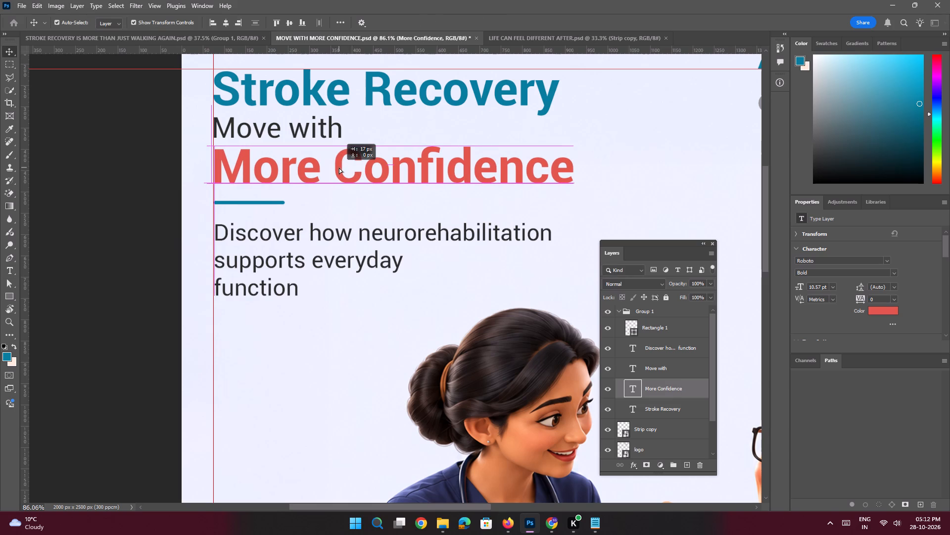
Nudge the "More Confidence" line slightly left onto the left margin guide.
left_click_drag(339, 167, 336, 167, "shift")
Recolour the "More Confidence" line with the teal sampled from the "Stroke Recovery" heading.
key("space")
key("space")
key("space")
key("space")
left_click_drag(343, 153, 340, 167)
left_click(387, 236)
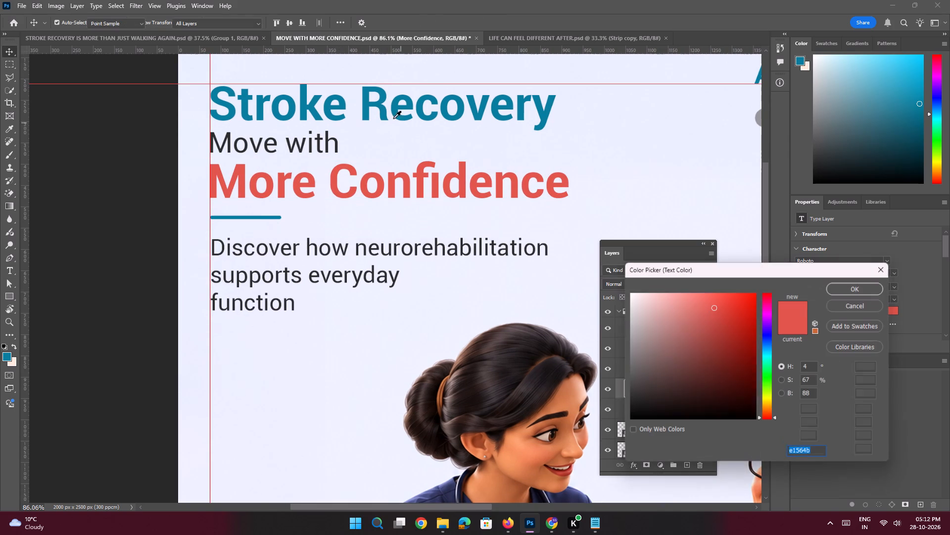
left_click(383, 108)
key("Return")
key("Return")
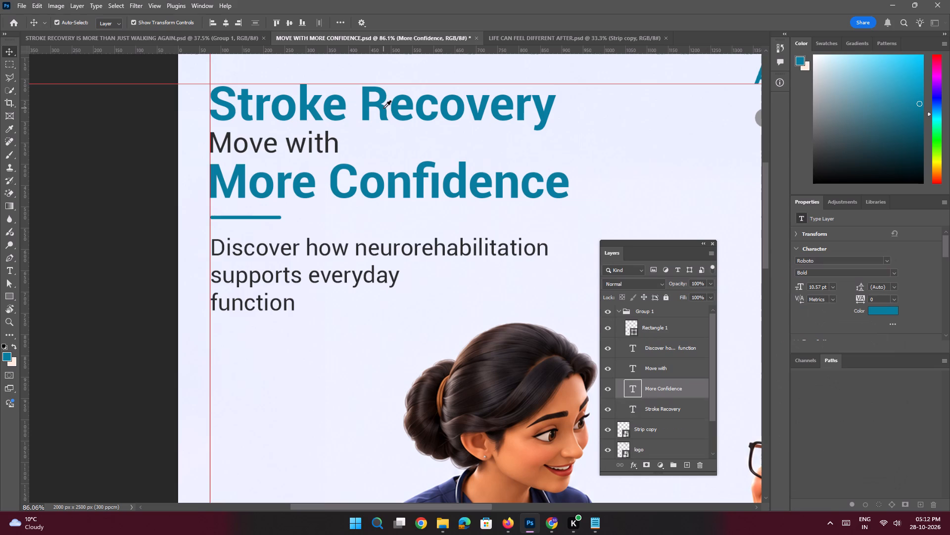
Delete the "Stroke Recovery" heading layer from the text group.
left_click(383, 108)
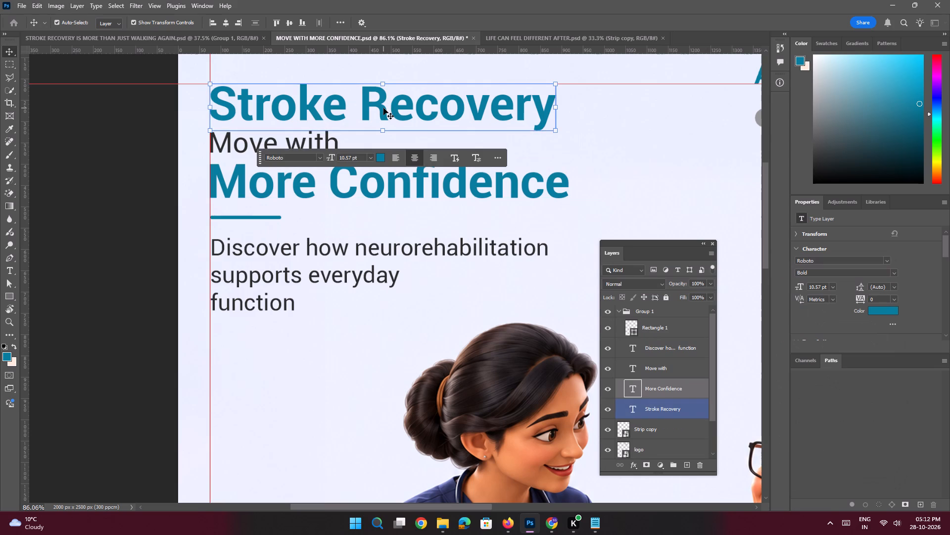
key("Delete")
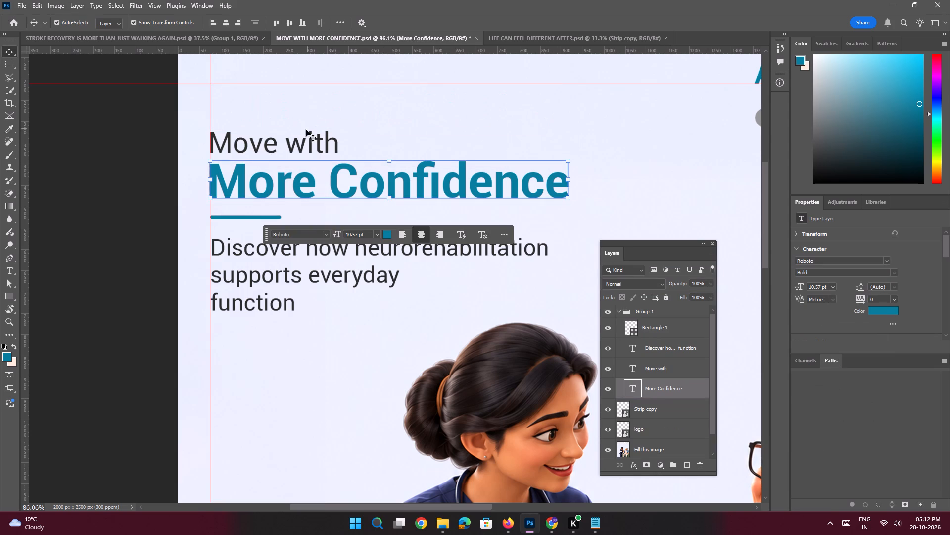
Set the "Move with" line's font size to 10 pt.
left_click(296, 139)
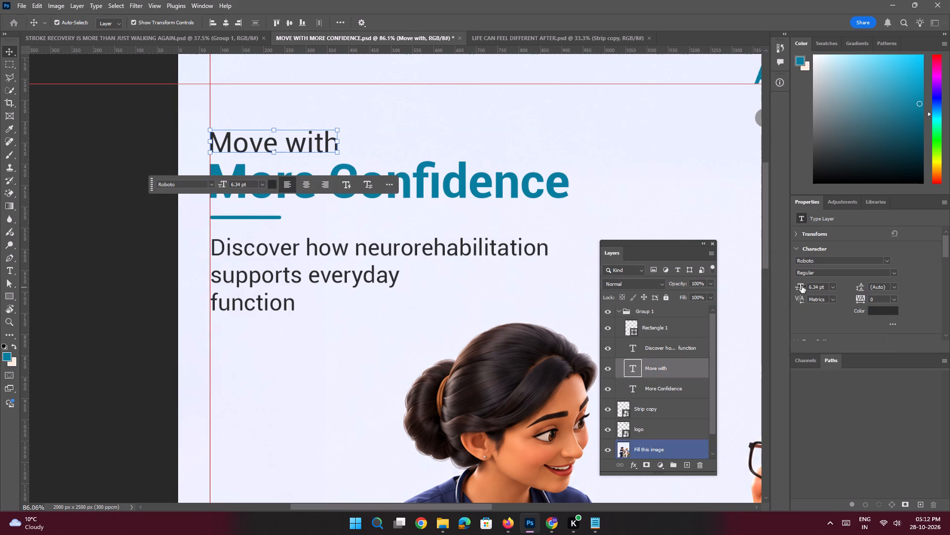
left_click(802, 285)
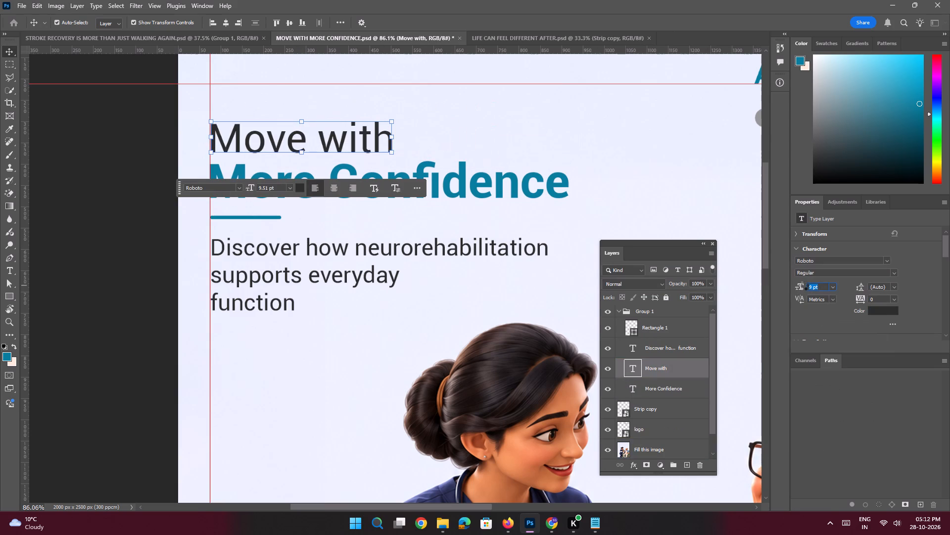
left_click(172, 199)
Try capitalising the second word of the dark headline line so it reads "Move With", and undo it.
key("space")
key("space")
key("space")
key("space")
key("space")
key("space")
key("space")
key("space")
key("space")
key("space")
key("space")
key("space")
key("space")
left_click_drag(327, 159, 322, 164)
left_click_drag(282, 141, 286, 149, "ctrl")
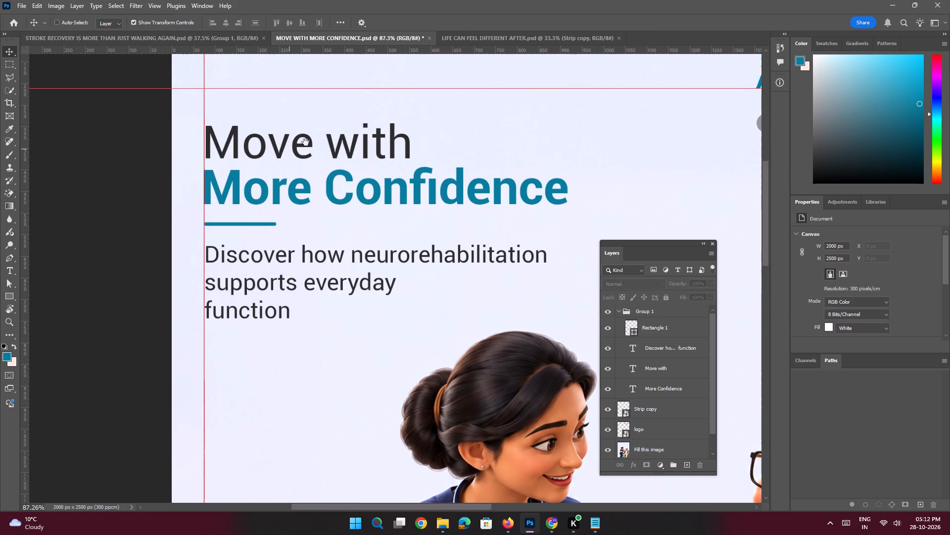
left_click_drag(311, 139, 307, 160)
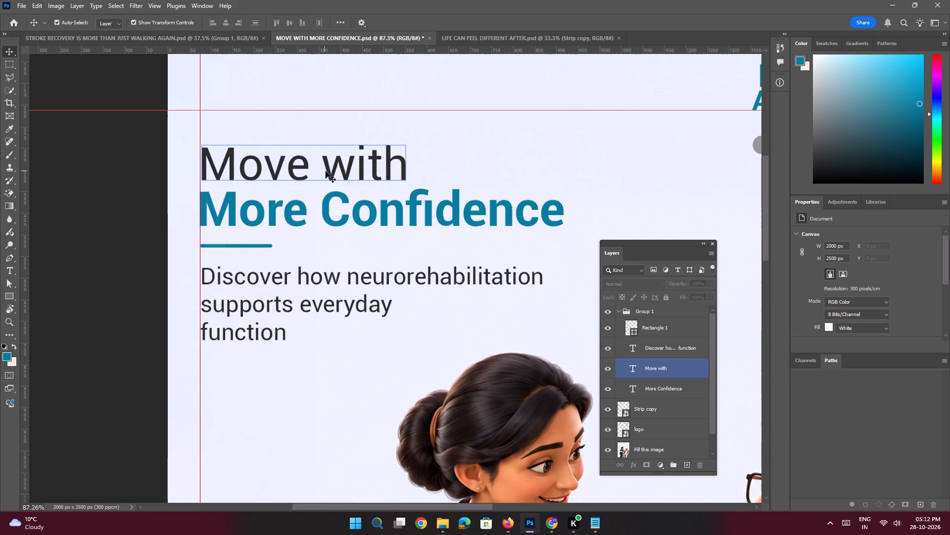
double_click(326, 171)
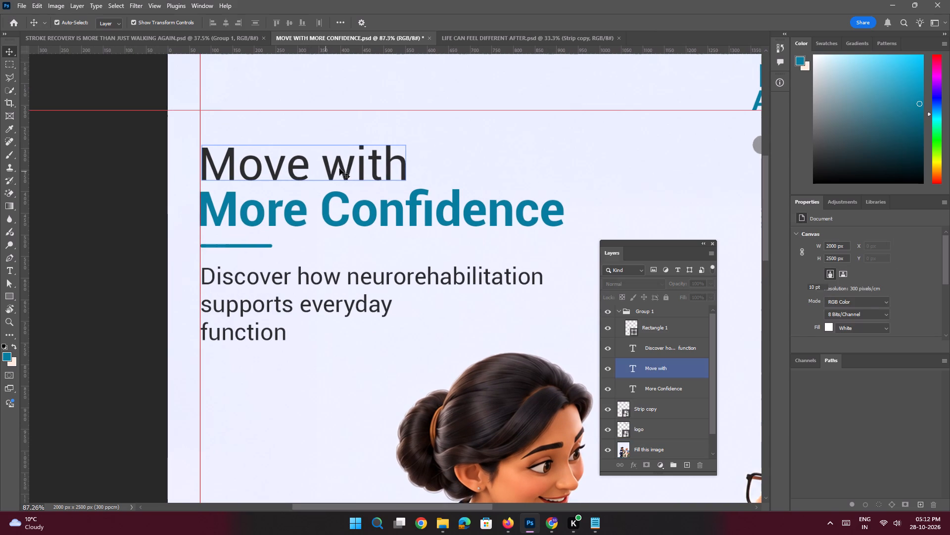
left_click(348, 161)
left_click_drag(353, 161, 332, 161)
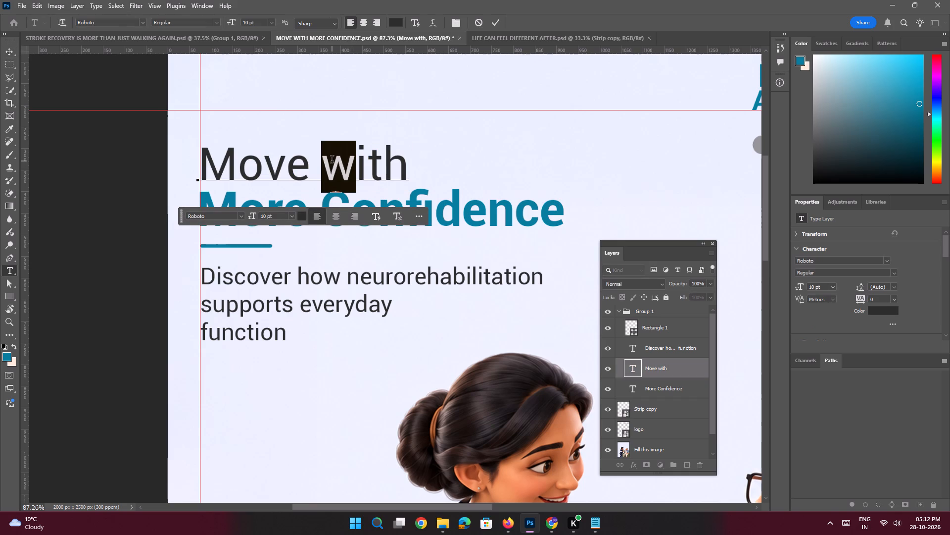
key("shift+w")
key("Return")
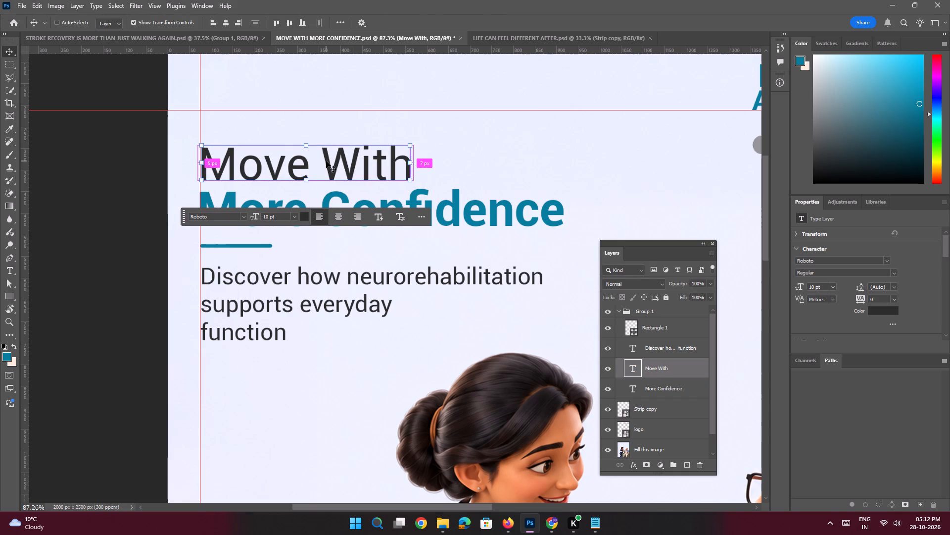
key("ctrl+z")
Set only the word "Move" in the "Move with" line to Roboto Bold.
double_click(326, 161)
left_click(287, 163)
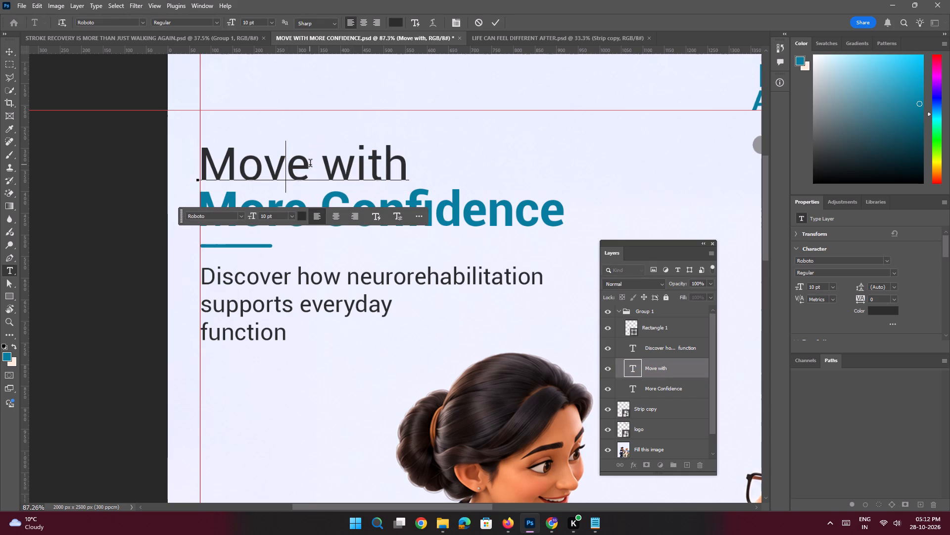
left_click_drag(310, 164, 195, 159)
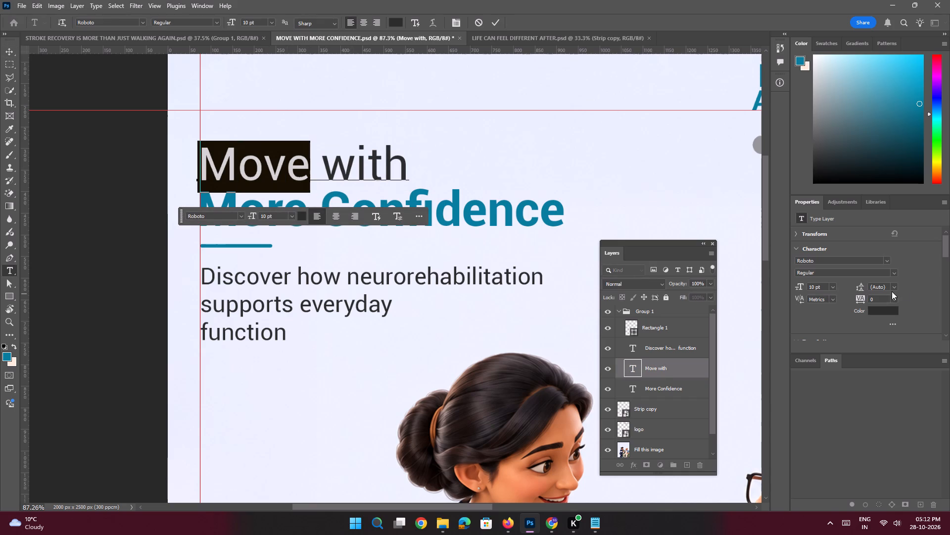
left_click(892, 271)
left_click(817, 464)
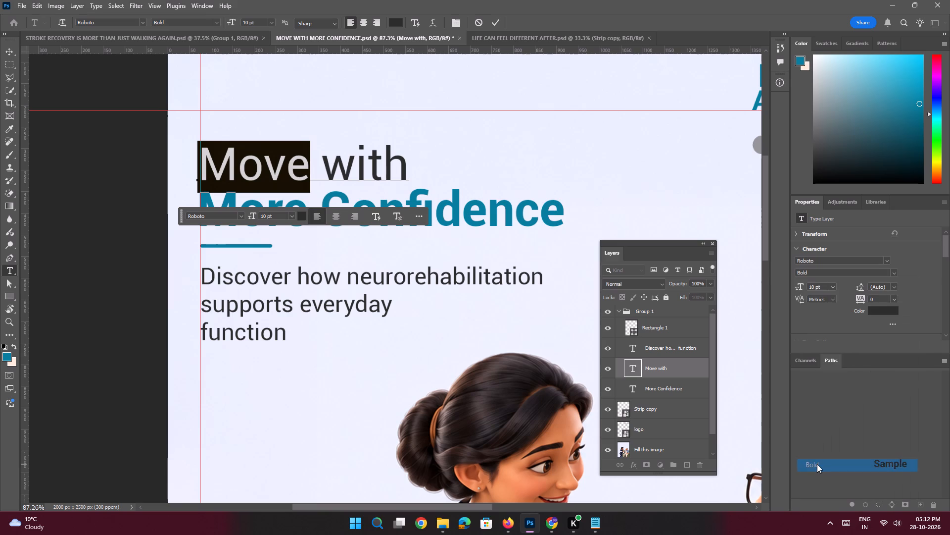
key("Return")
key("Return")
Reduce only the word "with" in the "Move with" line to 8 pt.
key("space")
left_click_drag(398, 174, 369, 165, "ctrl")
left_click_drag(394, 160, 318, 189)
double_click(300, 203)
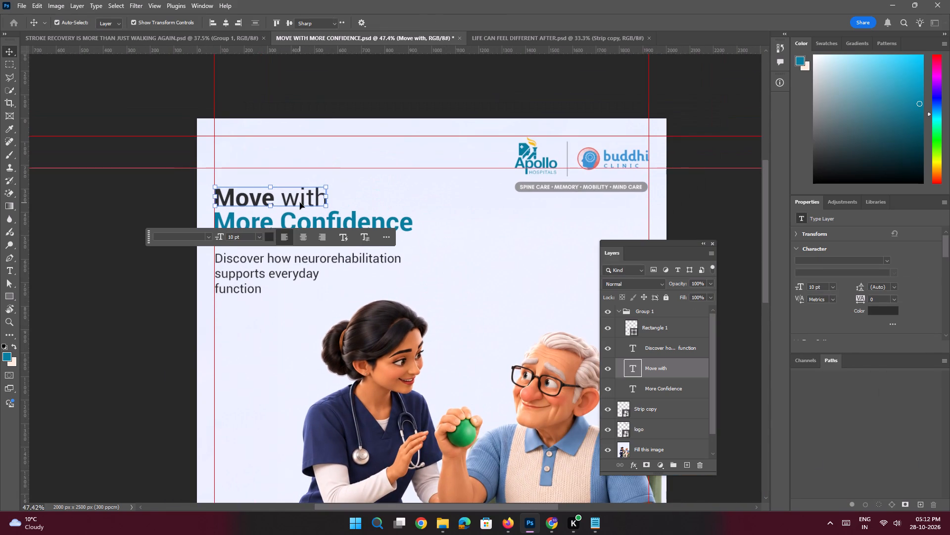
left_click(280, 198)
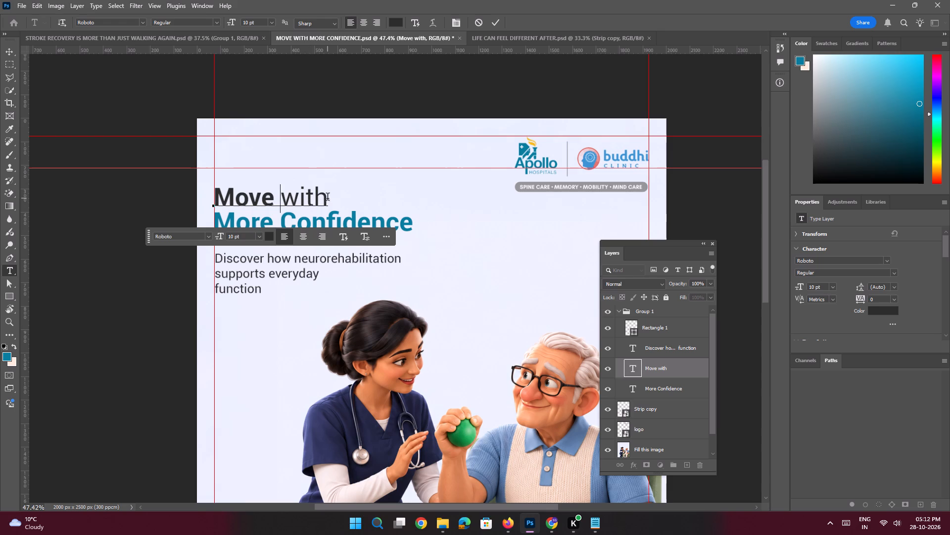
left_click_drag(328, 198, 286, 196)
left_click_drag(815, 286, 812, 286)
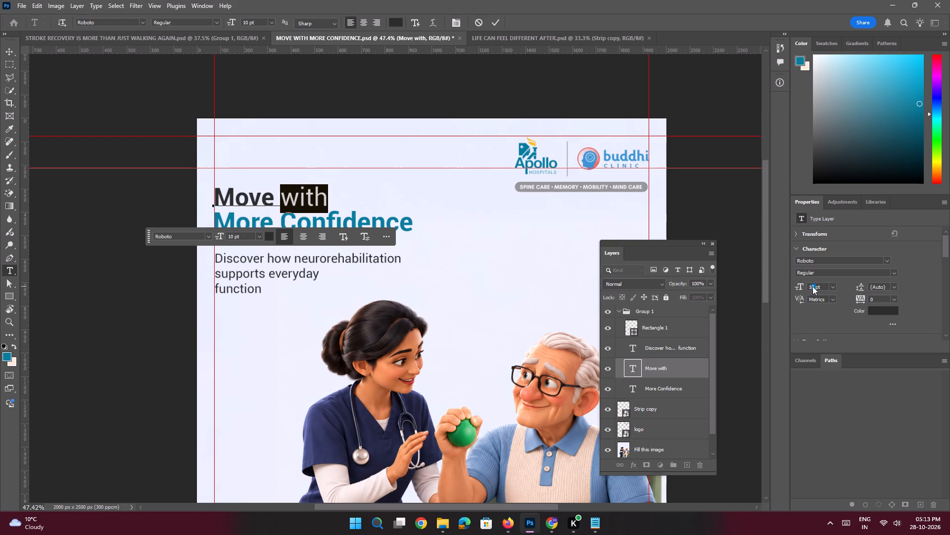
left_click_drag(812, 286, 791, 278)
key("8")
key("Return")
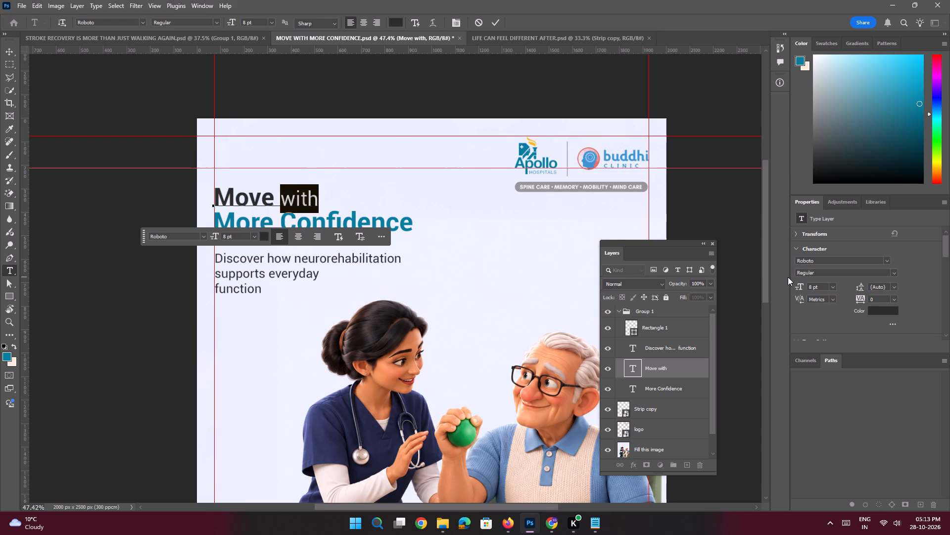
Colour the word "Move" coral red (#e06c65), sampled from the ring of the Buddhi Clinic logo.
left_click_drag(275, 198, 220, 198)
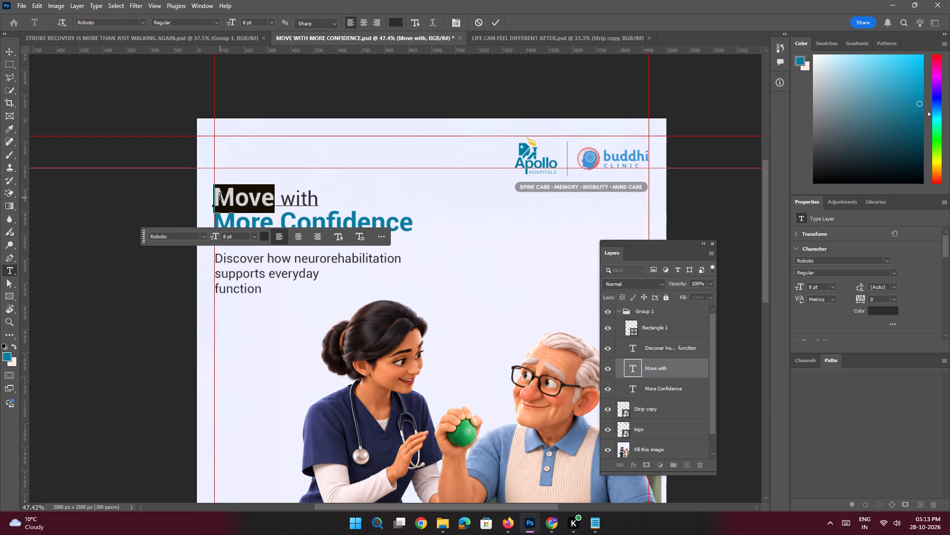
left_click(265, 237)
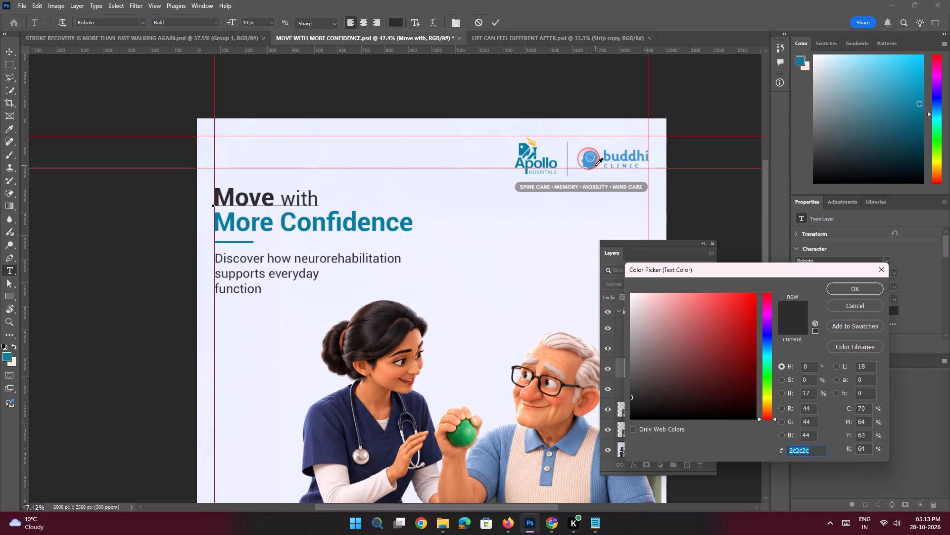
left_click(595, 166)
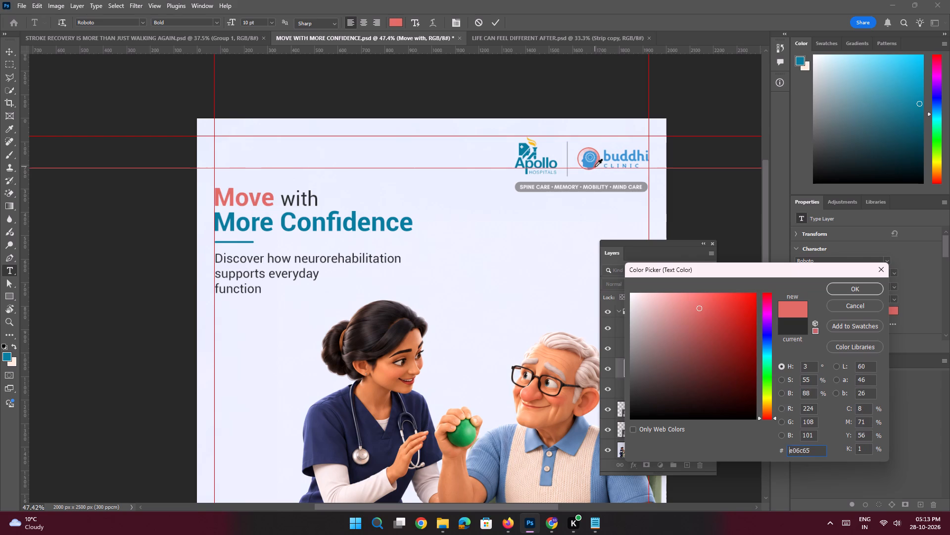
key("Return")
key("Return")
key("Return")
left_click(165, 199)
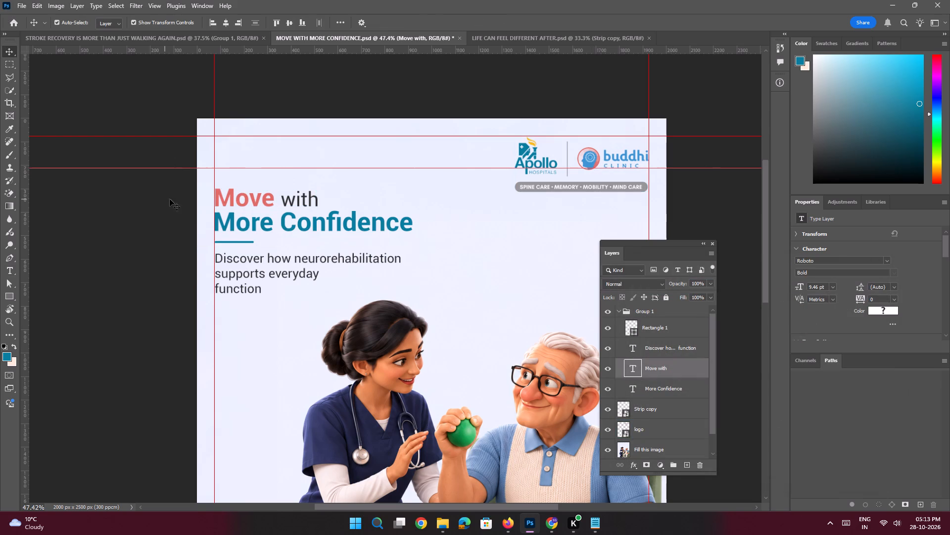
Scale the "Move with" line up proportionally to about 111% above "More Confidence".
key("space")
left_click_drag(332, 233, 301, 224, "ctrl")
left_click(215, 224)
key("space")
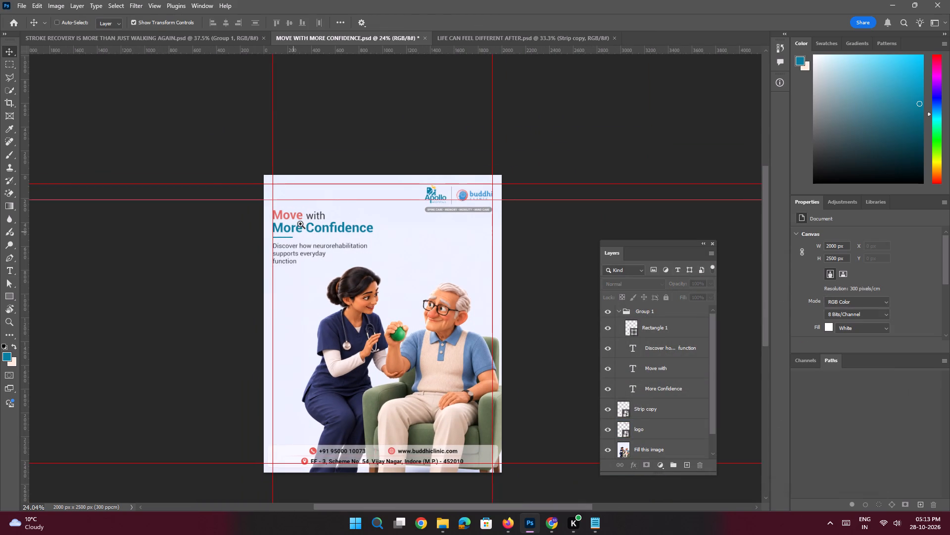
left_click_drag(300, 212, 333, 247, "ctrl")
left_click_drag(366, 235, 343, 232)
left_click(318, 218)
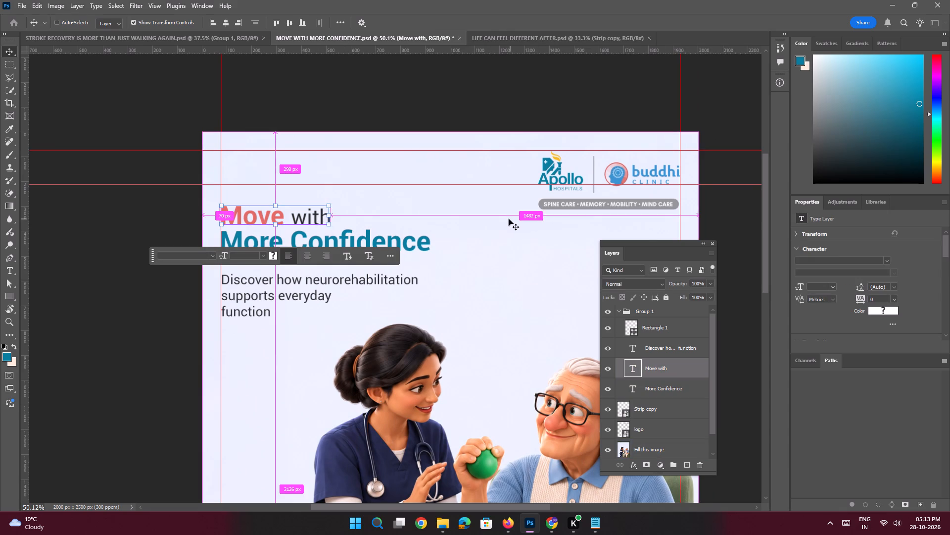
key("ctrl+t")
left_click_drag(330, 235, 342, 238)
left_click(320, 222, "shift")
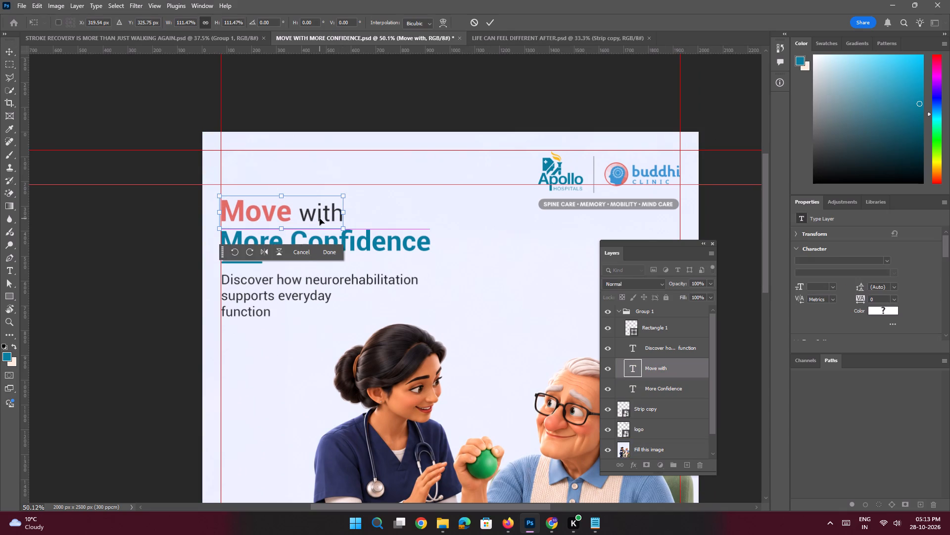
key("Return")
Recolour the word "Move" with a deeper red sampled from the ring of the Buddhi Clinic logo.
key("space")
left_click_drag(317, 209, 337, 233, "ctrl")
left_click_drag(351, 204, 131, 234)
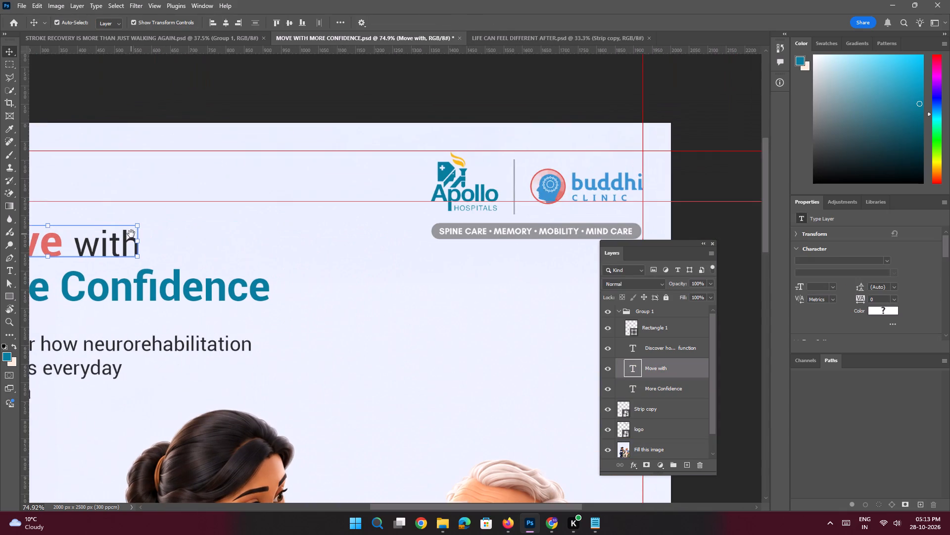
left_click_drag(131, 234, 148, 232)
key("space")
key("space")
key("space")
key("space")
key("space")
key("space")
key("space")
key("space")
left_click_drag(123, 238, 157, 234)
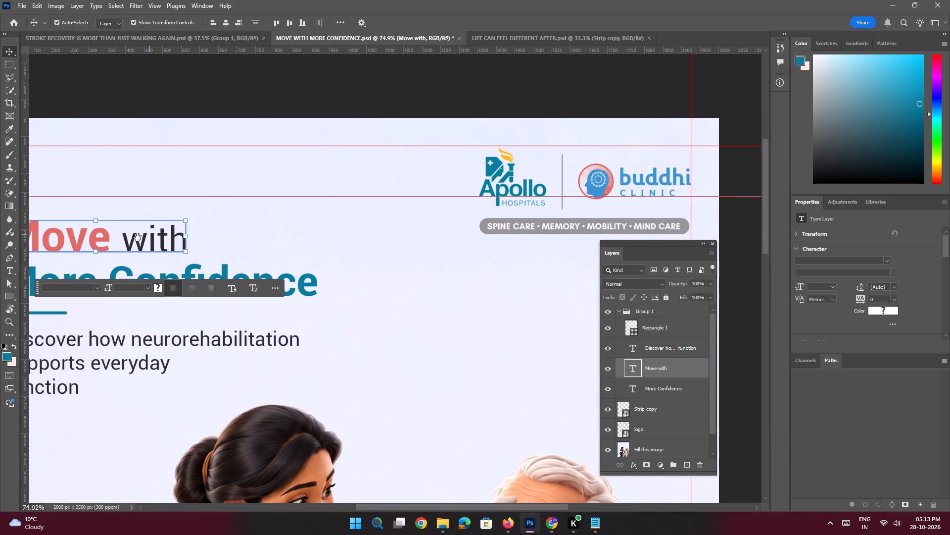
double_click(136, 238)
left_click(89, 242)
left_click_drag(111, 238, 0, 239)
left_click(887, 312)
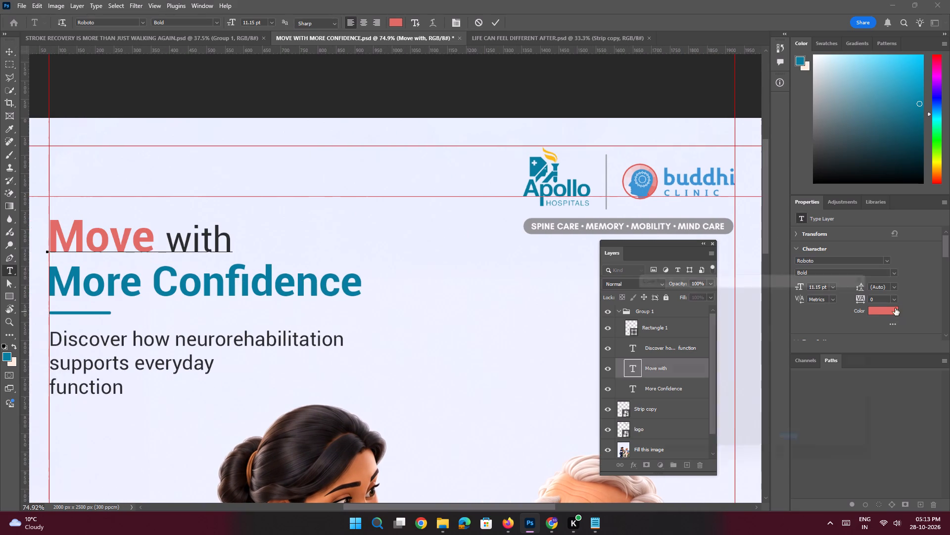
key("space")
triple_click(666, 199, "ctrl")
double_click(666, 199, "ctrl")
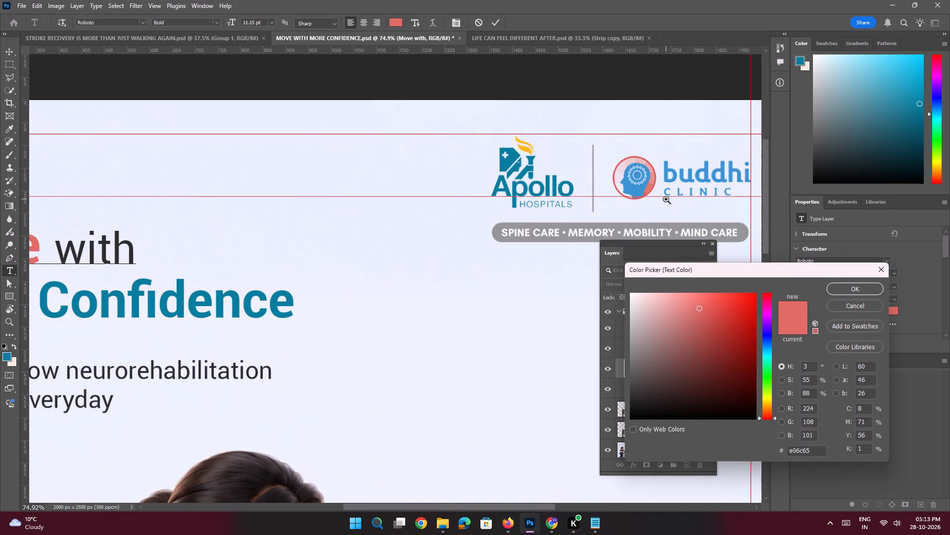
left_click(660, 198, "ctrl")
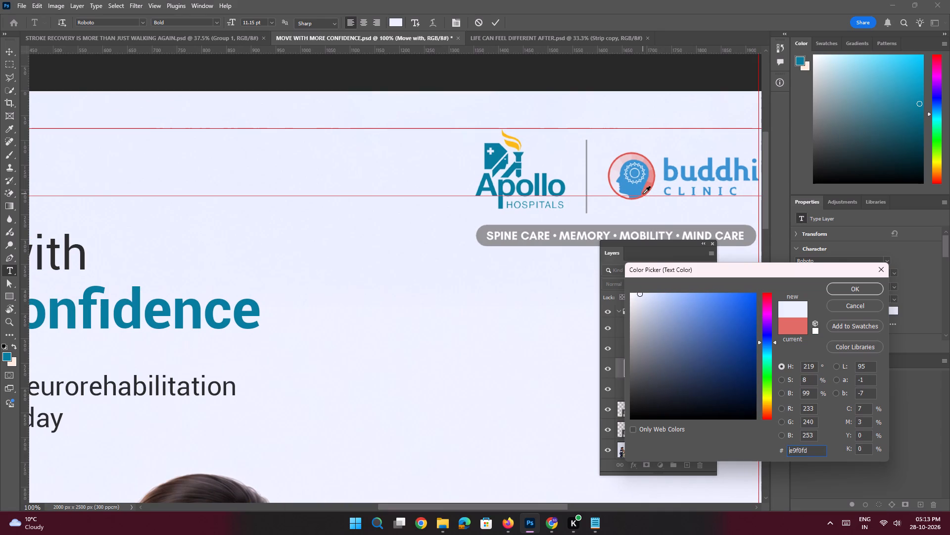
left_click(643, 194)
left_click(830, 286)
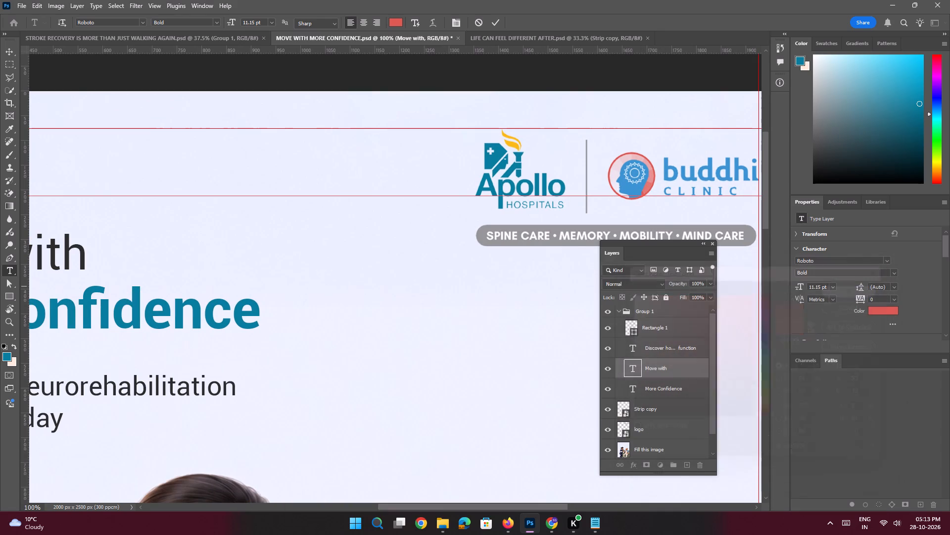
key("Return")
key("Return")
Enlarge the "Move with" line proportionally again, to about 108% of its size.
key("ctrl+0")
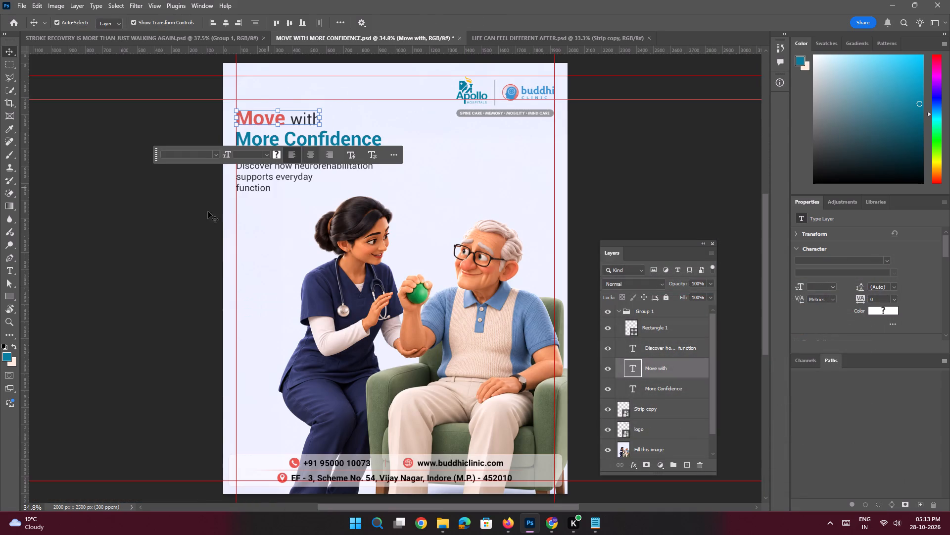
left_click(139, 231)
key("space")
left_click_drag(251, 141, 272, 161, "ctrl")
left_click_drag(318, 131, 315, 149)
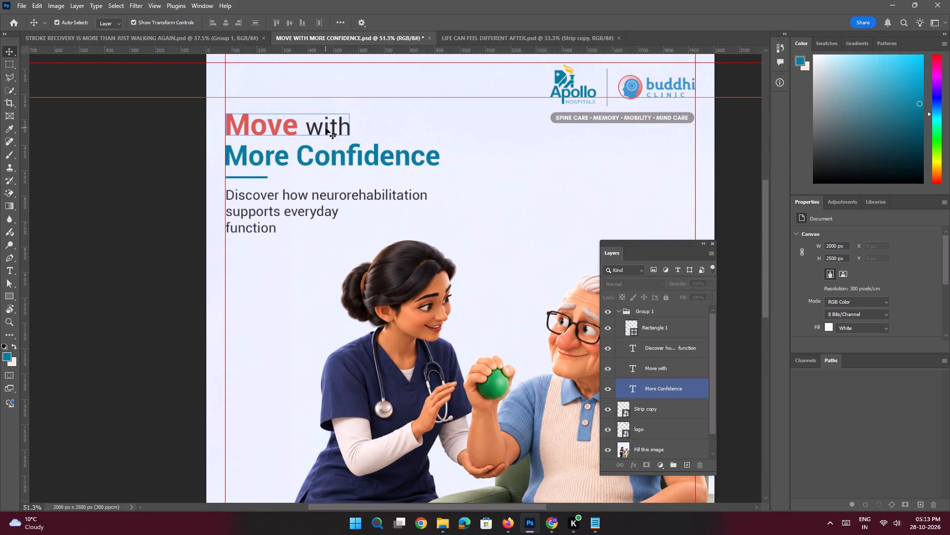
left_click(326, 128)
key("ctrl+t")
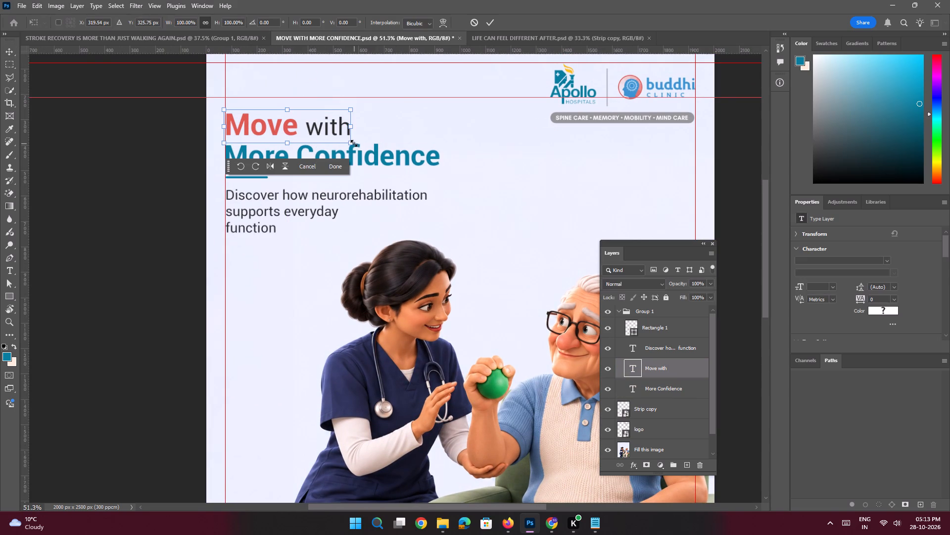
left_click_drag(353, 143, 364, 144)
key("Return")
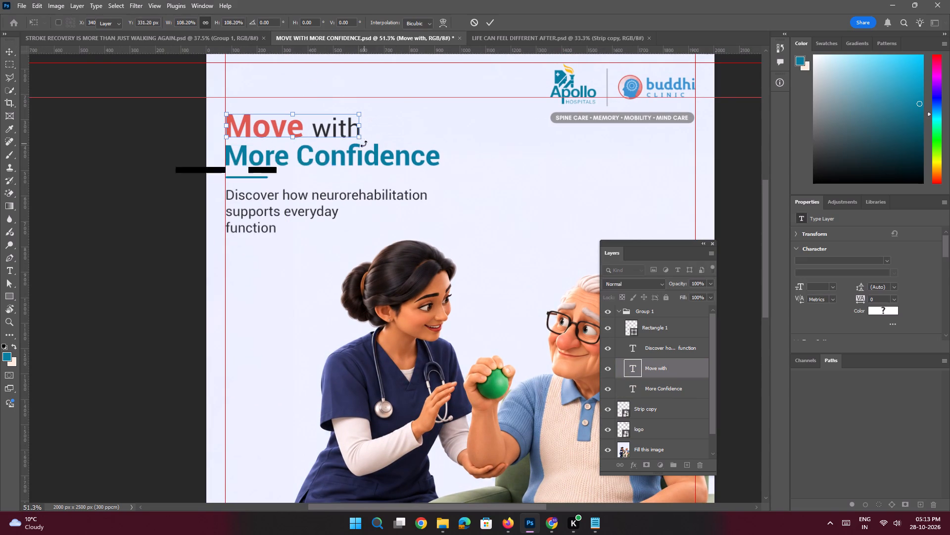
Nudge the "Move with" line left by two small increments to meet the left margin guide.
key("space")
left_click_drag(251, 122, 274, 139, "ctrl")
left_click(121, 145)
key("space")
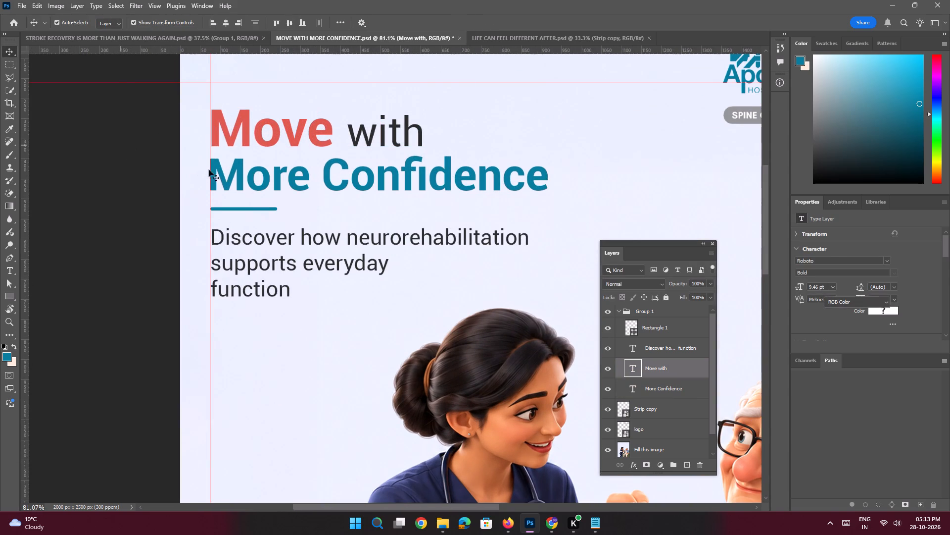
left_click_drag(206, 146, 224, 163, "ctrl")
left_click_drag(231, 160, 237, 175)
left_click(230, 150)
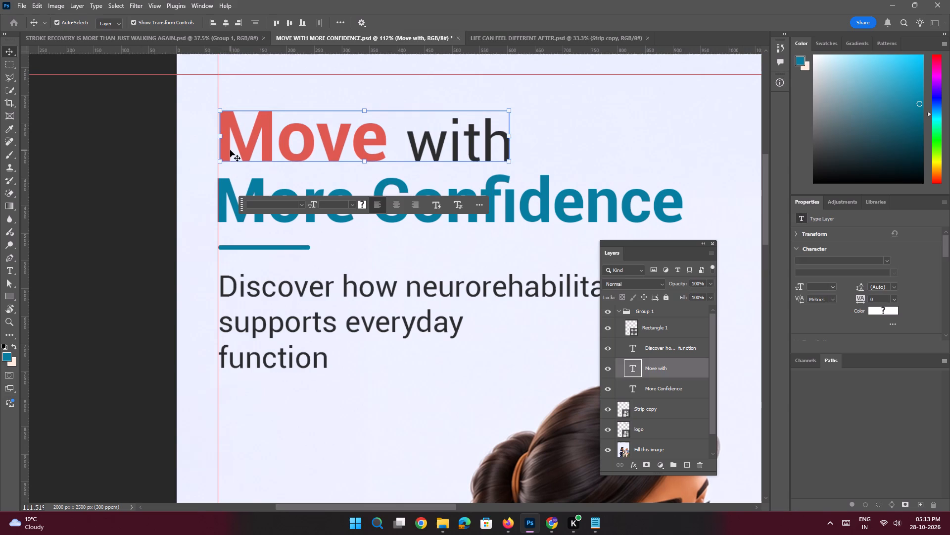
key("Left")
key("Left")
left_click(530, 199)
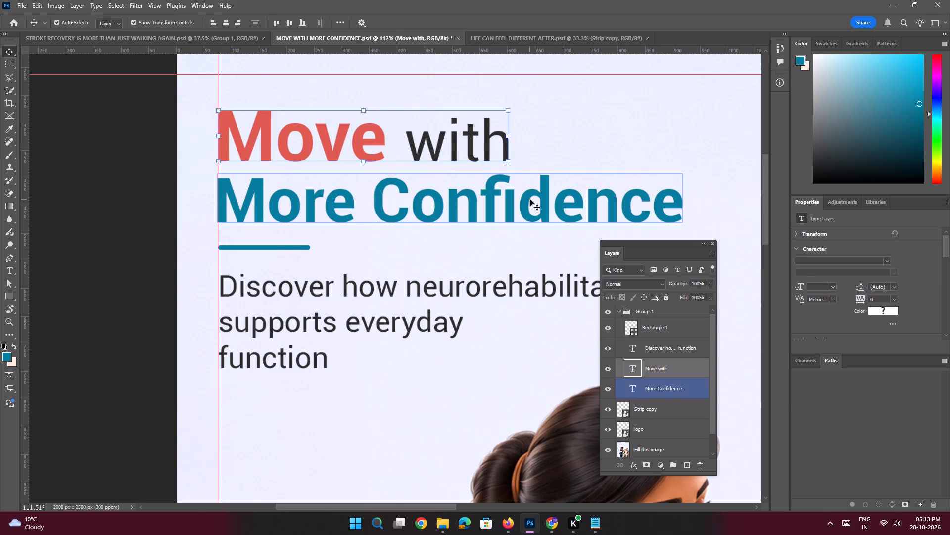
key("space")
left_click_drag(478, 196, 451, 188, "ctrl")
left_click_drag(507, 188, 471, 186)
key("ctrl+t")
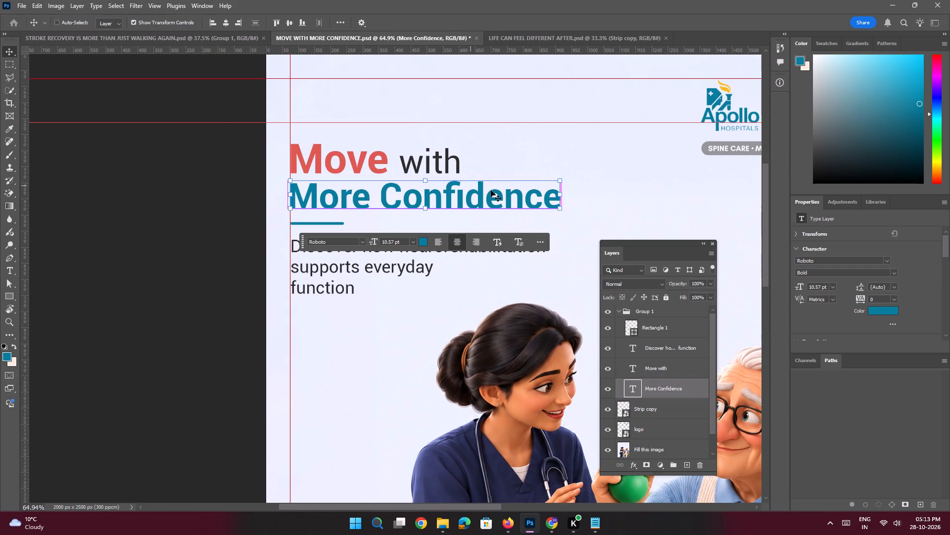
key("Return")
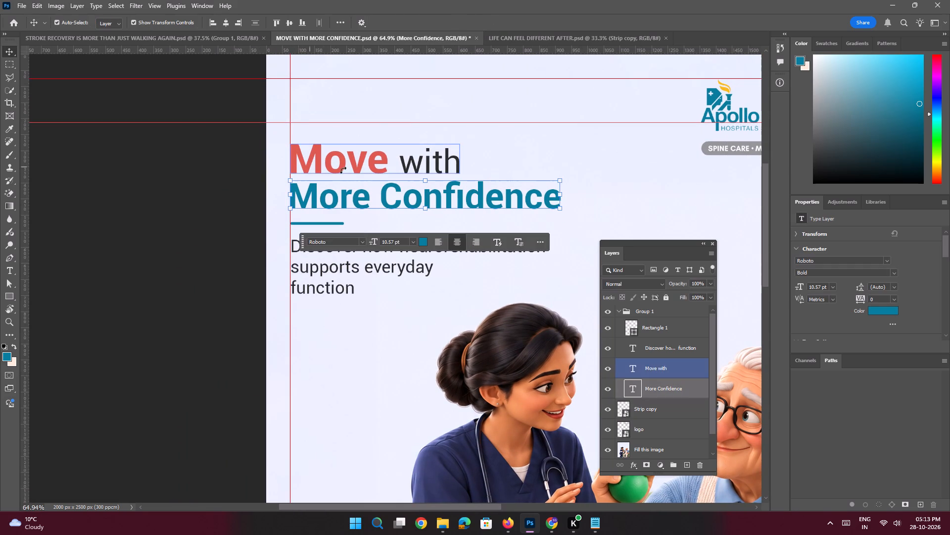
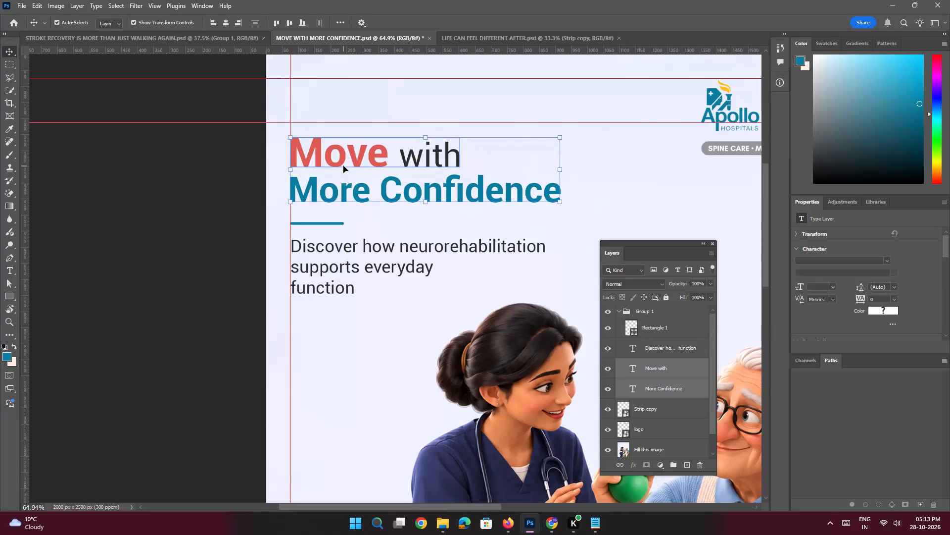
Set the word "More" in the "More Confidence" line to 12.06 pt, matching the word "Move".
left_click(238, 209)
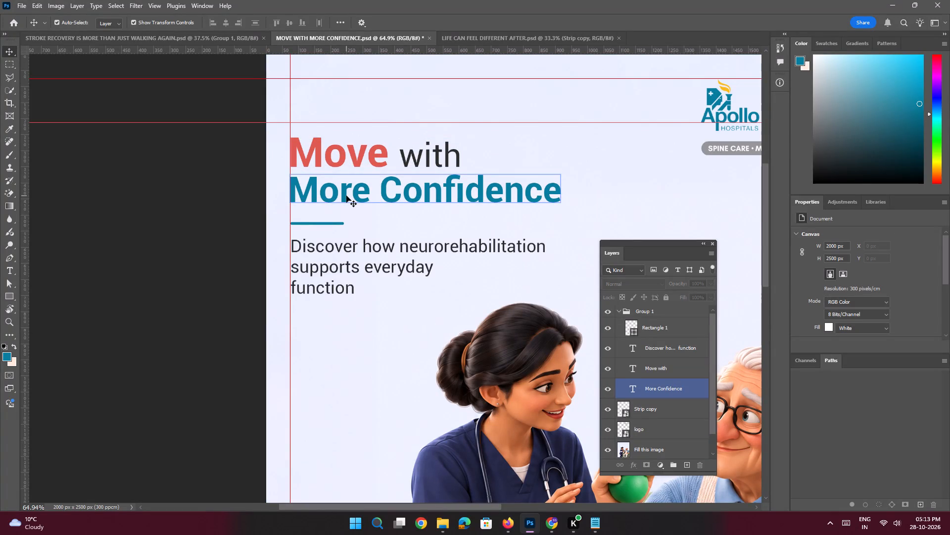
double_click(370, 154)
left_click(384, 151)
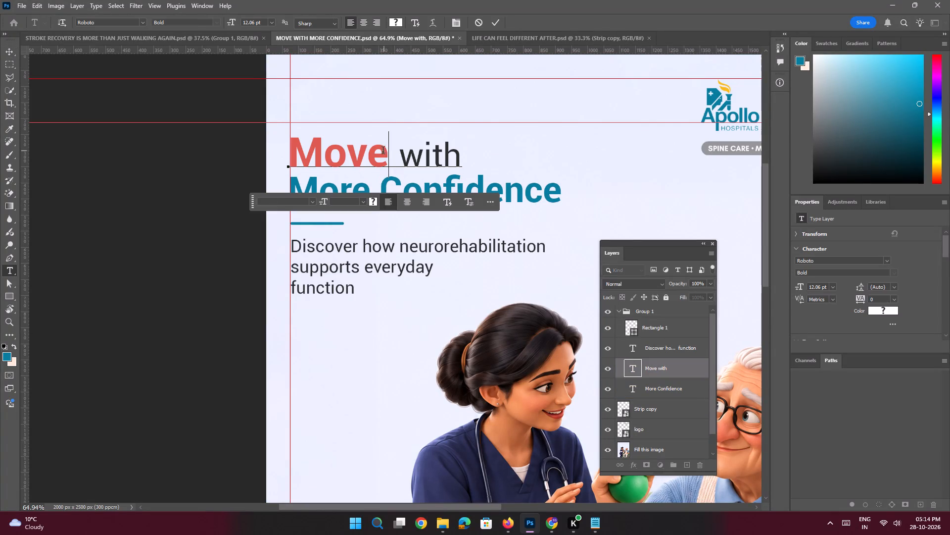
left_click_drag(386, 155, 291, 154)
key("Return")
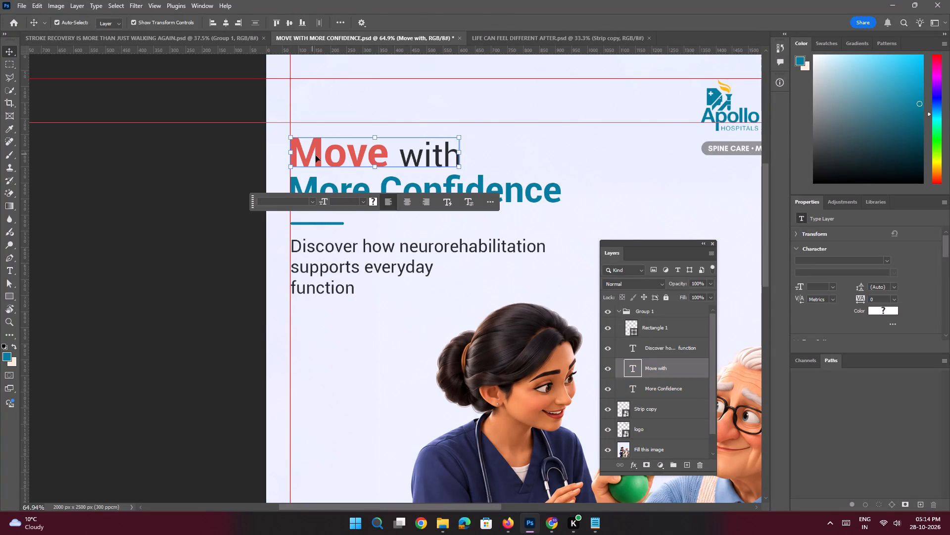
left_click(102, 163)
double_click(327, 185)
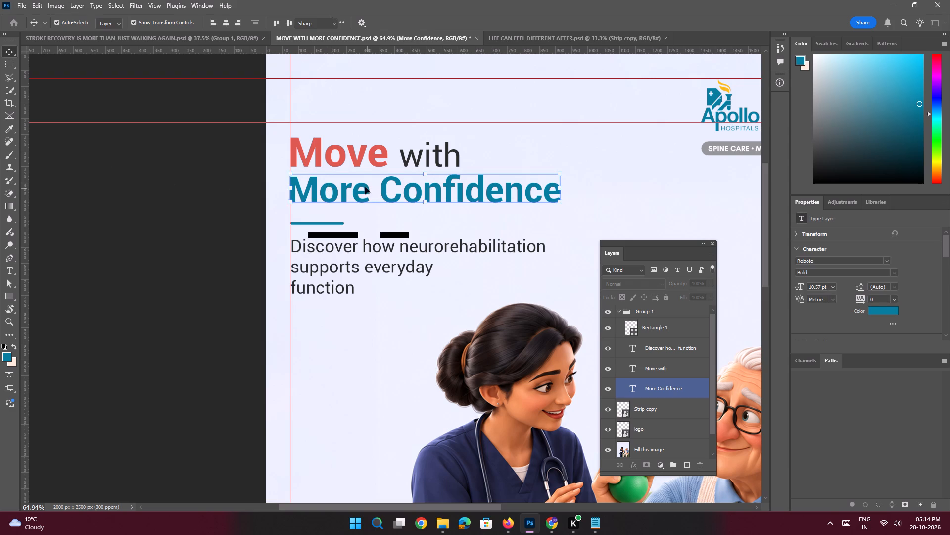
left_click(360, 187)
left_click_drag(371, 193, 278, 192)
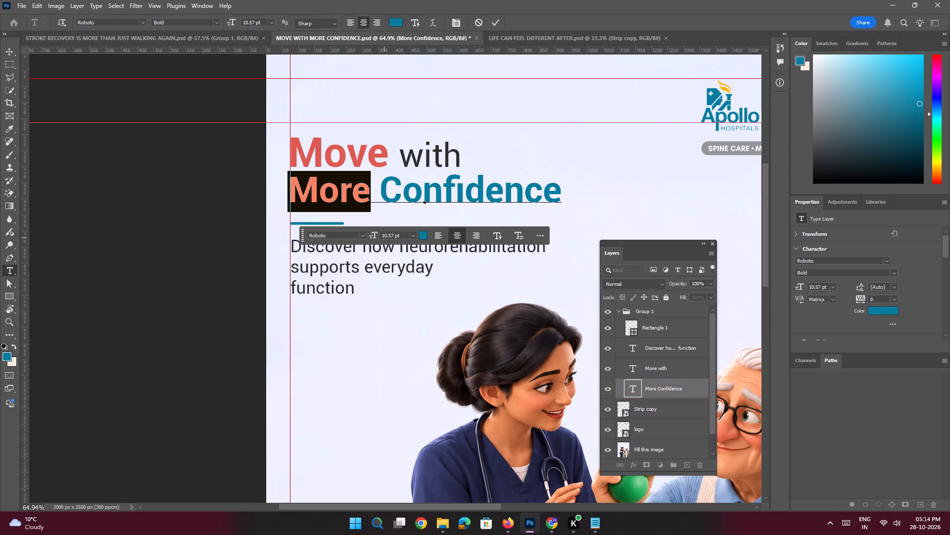
left_click_drag(394, 235, 359, 223)
type("12.06")
key("Return")
key("Return")
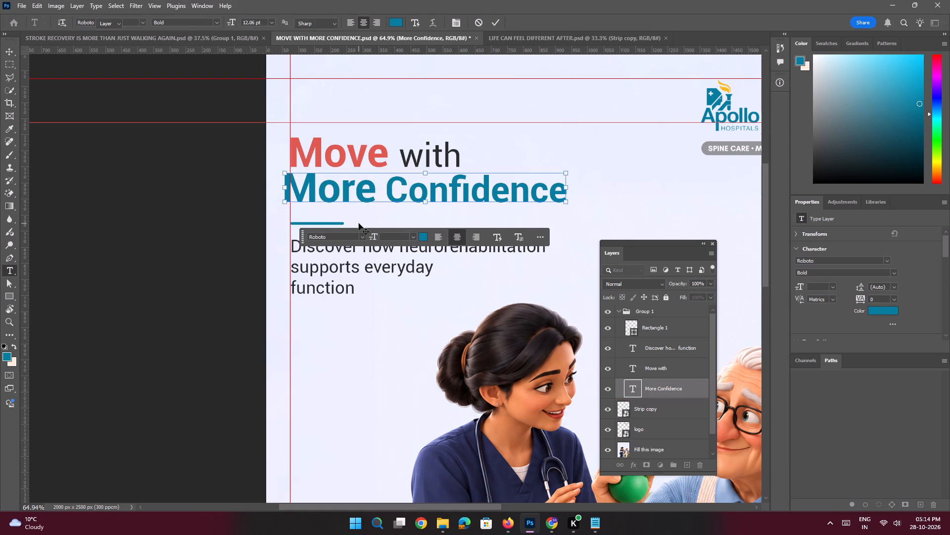
Align the "More Confidence" line to the left margin guide and nudge it down by three small increments.
left_click_drag(380, 190, 385, 190, "shift")
left_click(367, 189, "shift")
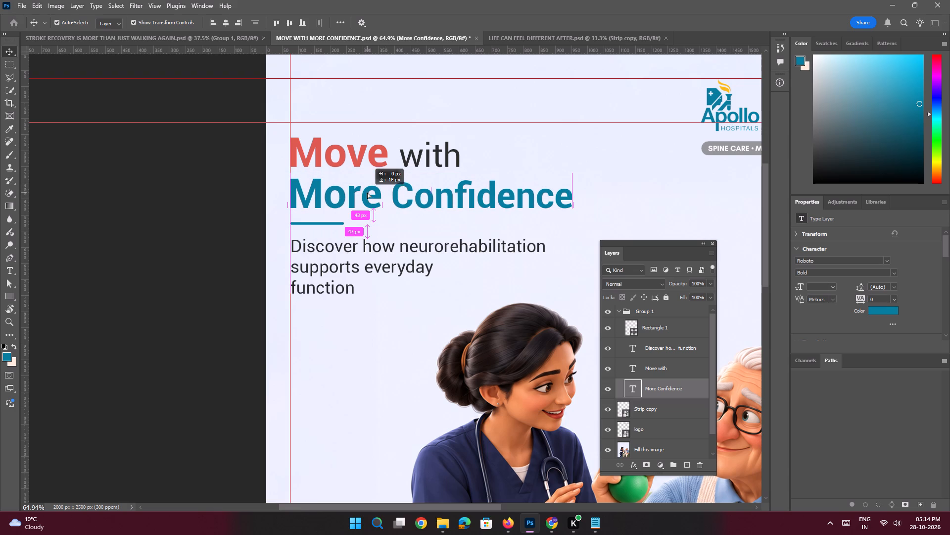
key("Down")
key("Down")
key("Down")
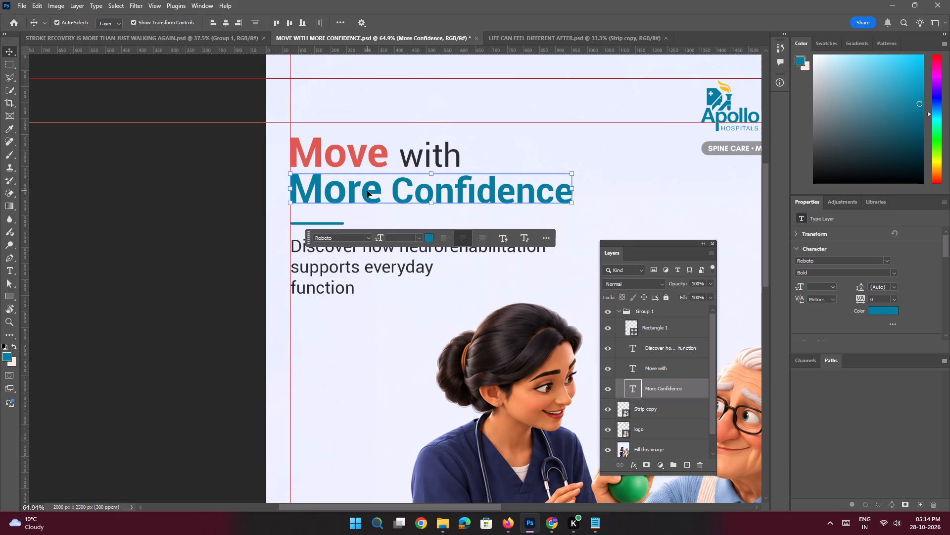
Enlarge the "Move with" and "More Confidence" lines together proportionally, keeping their left edge on the margin guide.
left_click(398, 151, "shift")
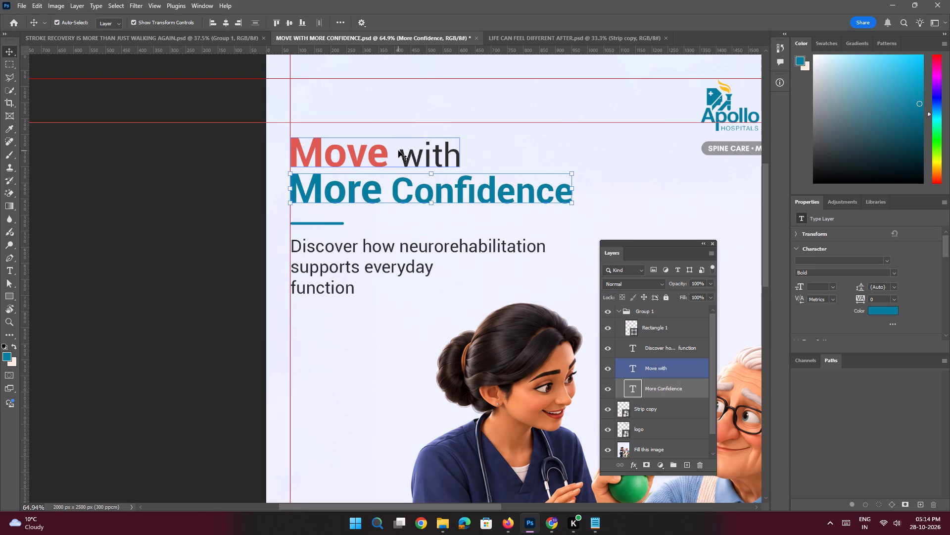
key("space")
key("space")
key("space")
key("space")
key("space")
key("space")
key("space")
key("space")
key("space")
key("space")
key("space")
left_click_drag(490, 167, 431, 164)
left_click_drag(507, 198, 517, 201)
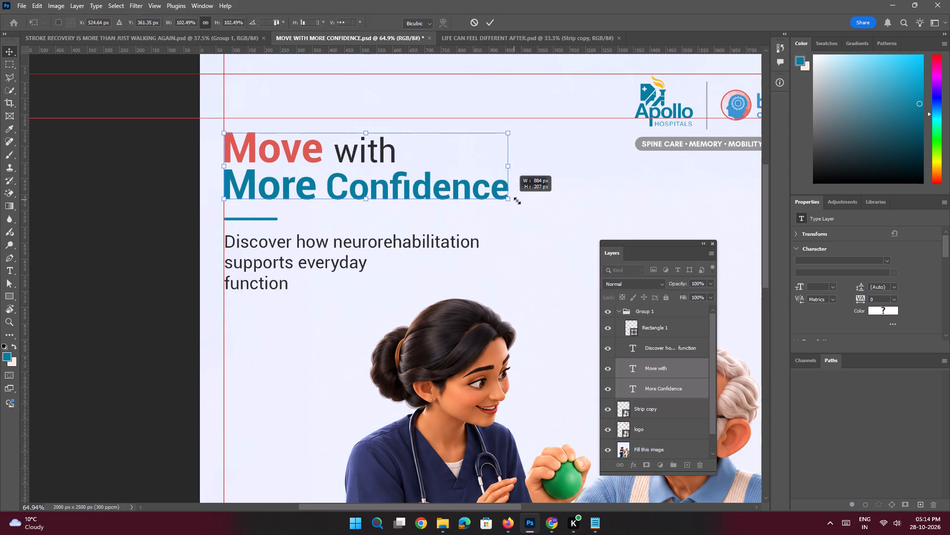
left_click_drag(517, 201, 528, 206)
key("Return")
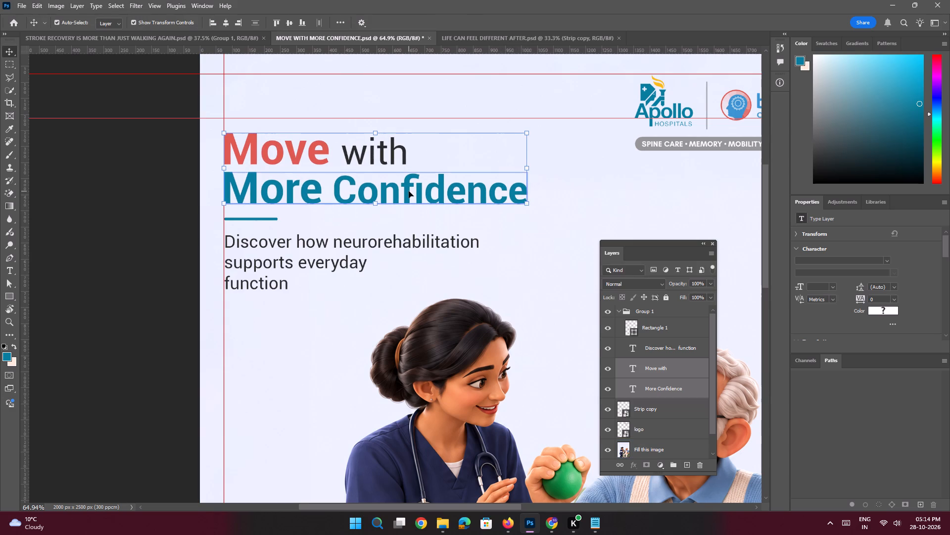
Shift both headline lines up by a net three large increments, towards the upper guide.
key("shift+Up")
key("shift+Up")
key("shift+Up")
key("shift+Down")
key("shift+Up")
key("shift+Down")
key("shift+Up")
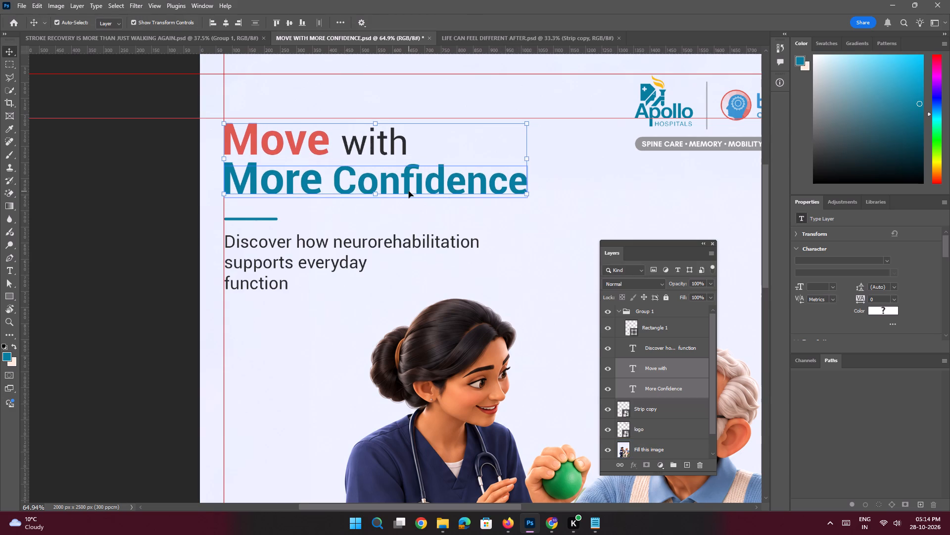
left_click(184, 225)
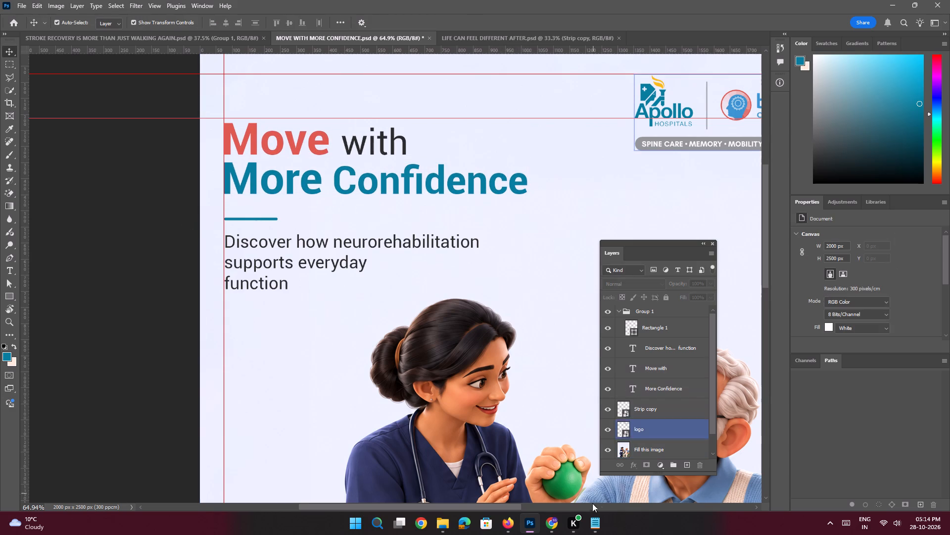
Replace the subheading with the Slide 2 line "Work on strength, balance and coordination" copied from the Notepad copy.
left_click(603, 516)
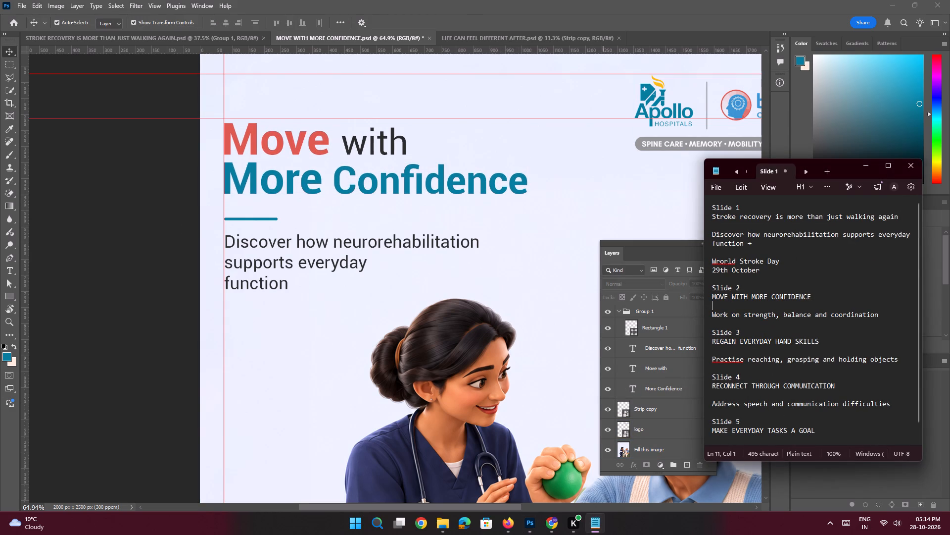
left_click_drag(881, 315, 705, 317)
key("ctrl+c")
left_click(866, 165)
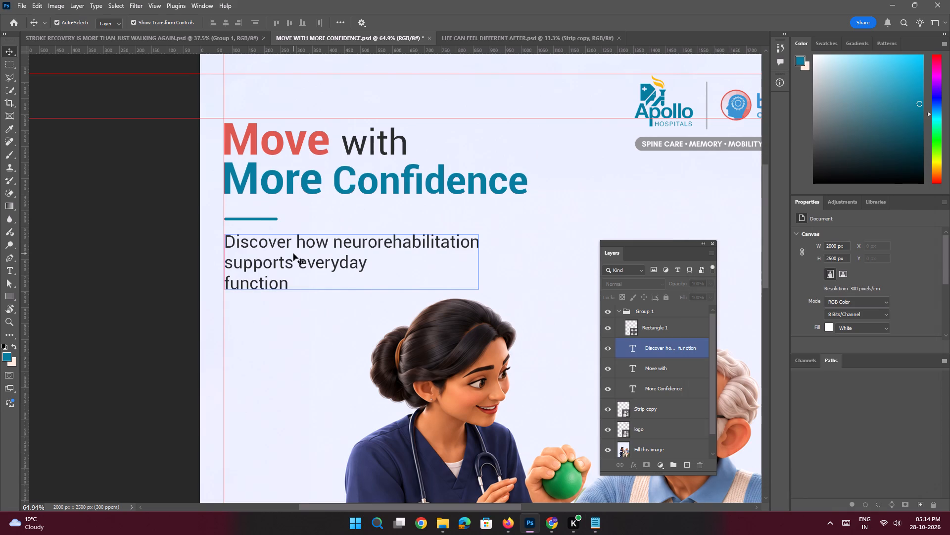
double_click(293, 254)
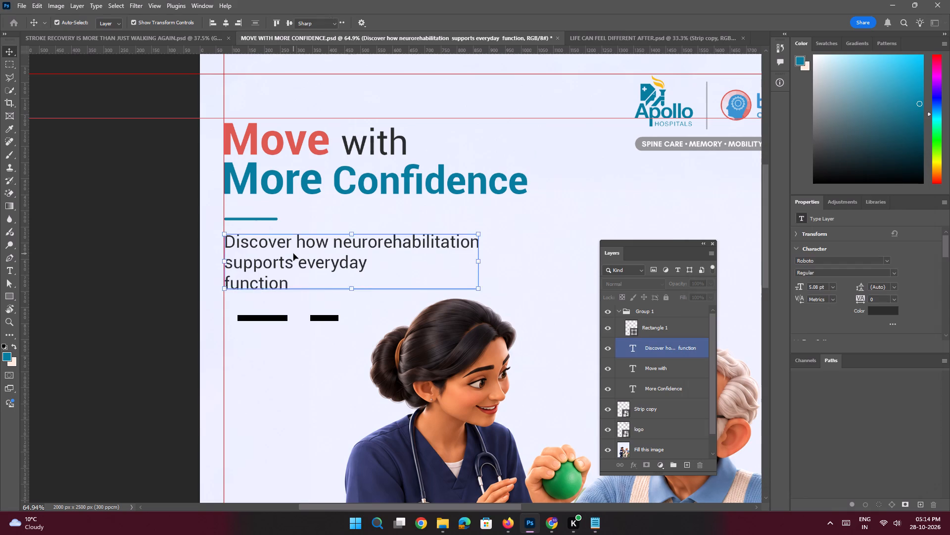
key("ctrl+v")
key("Return")
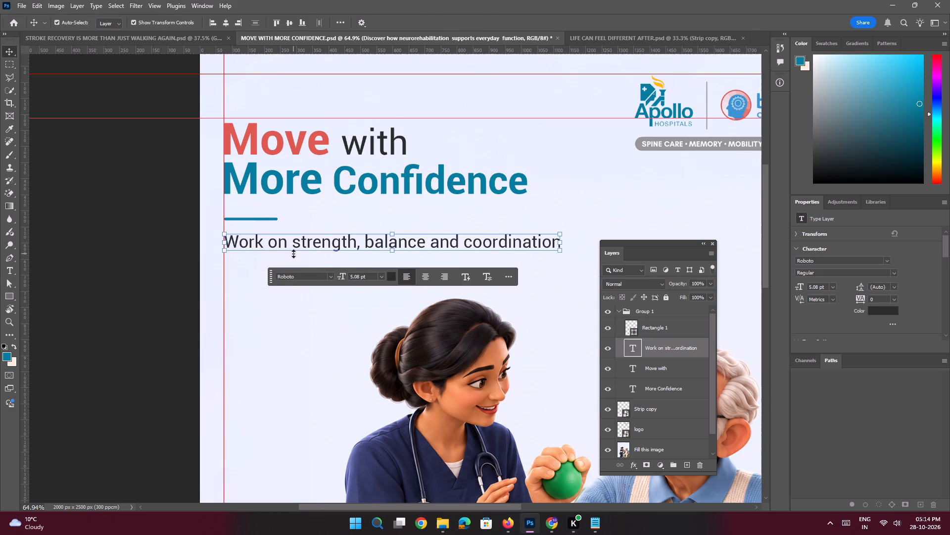
Break the subheading into two lines before "and coordination".
double_click(392, 241)
left_click(431, 242)
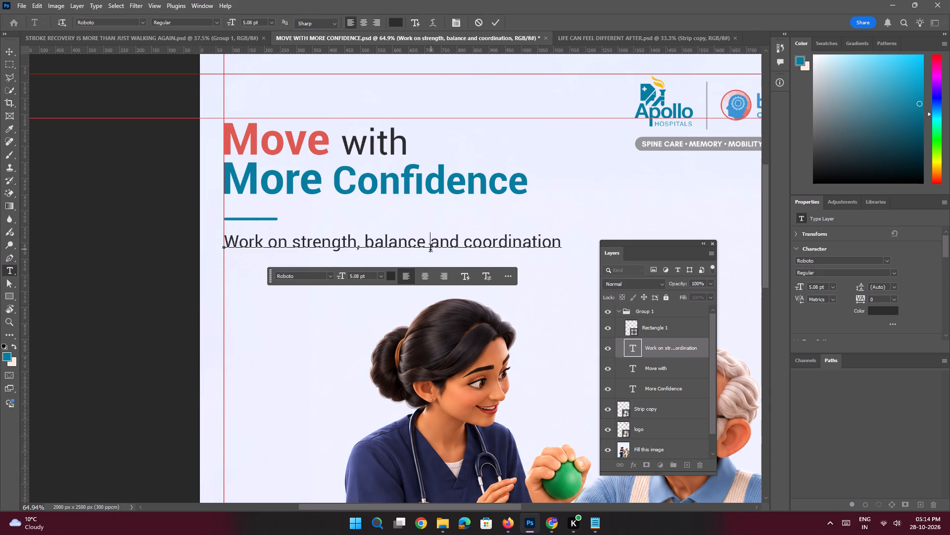
key("Return")
key("Return")
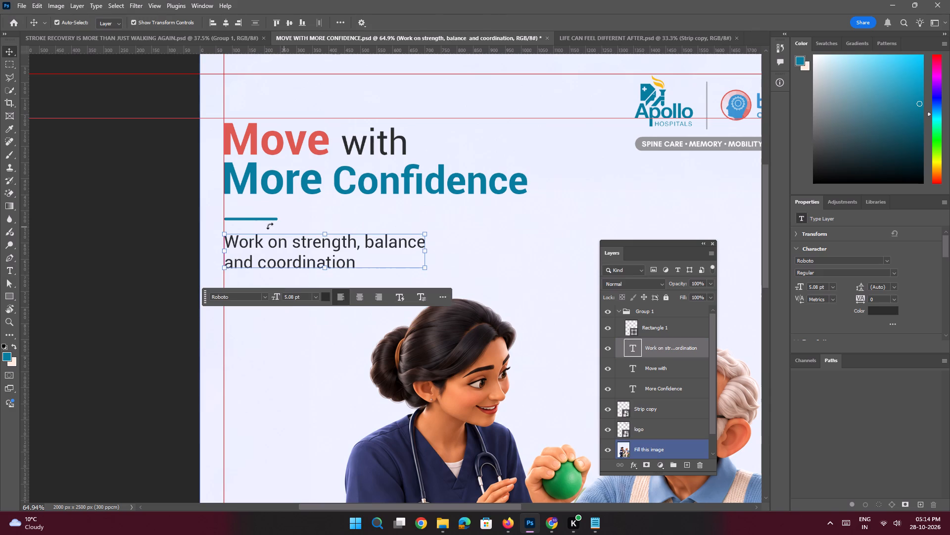
Move the teal divider line up about 30 px and bring the two-line subheading up beneath it.
left_click(253, 218)
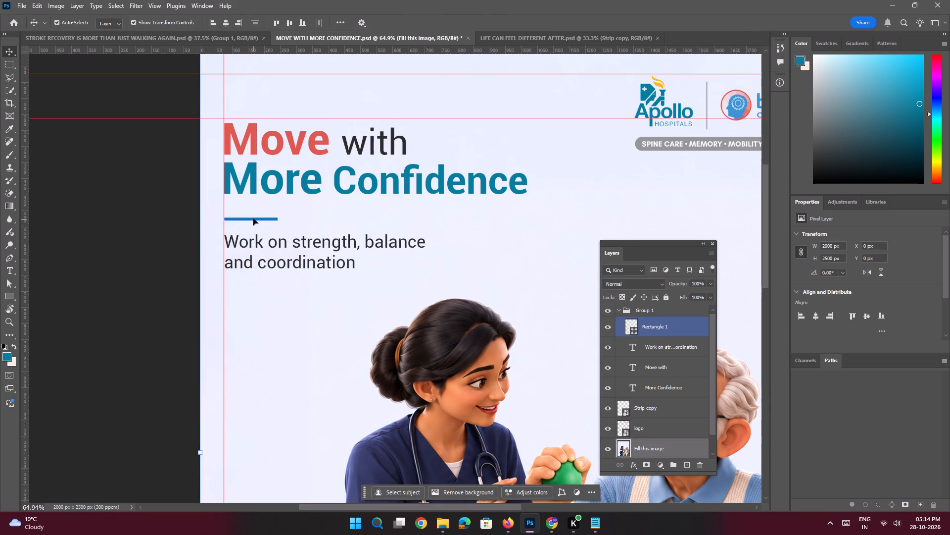
left_click(253, 218)
left_click_drag(256, 218, 257, 211, "shift")
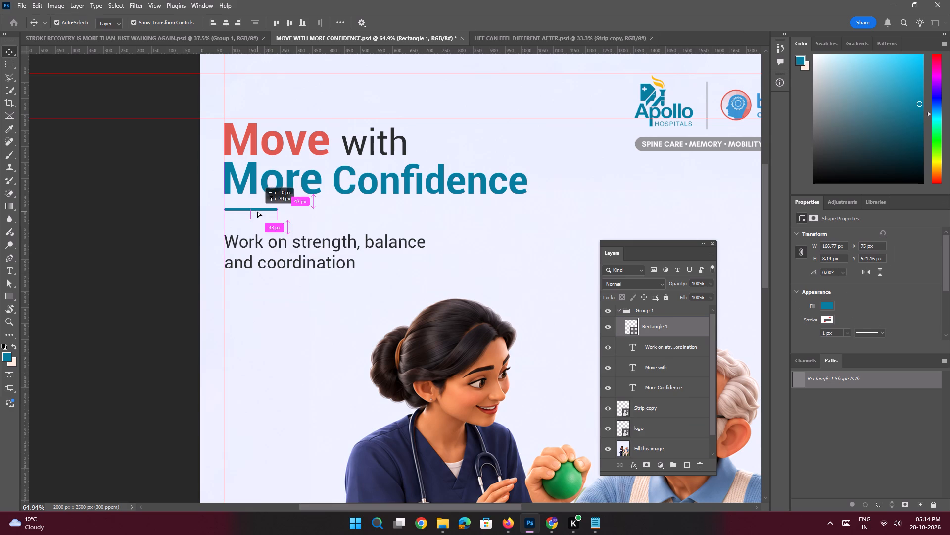
left_click_drag(257, 211, 257, 210, "shift")
left_click(280, 259)
left_click_drag(288, 250, 288, 242, "shift")
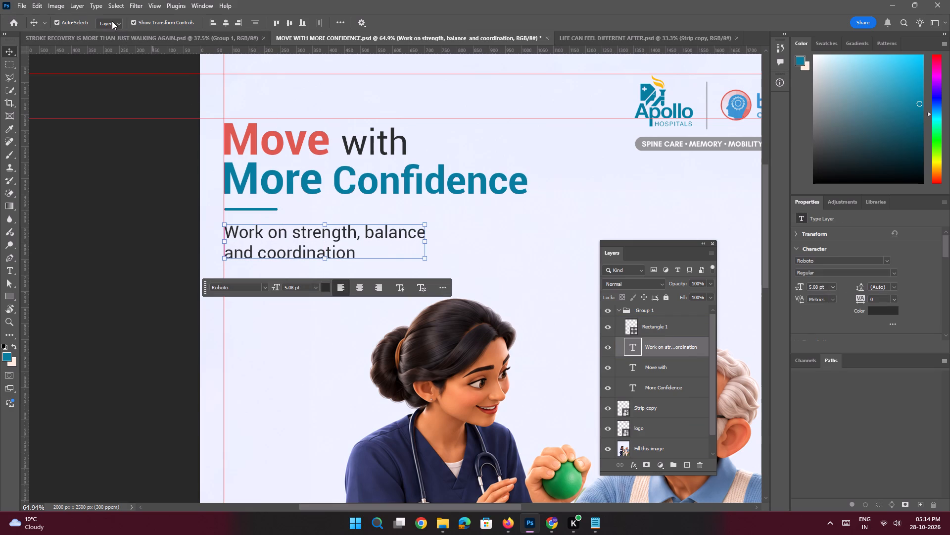
Switch auto-select to Group and scale the whole headline, divider and subheading group up proportionally from the left margin.
left_click(112, 21)
left_click(111, 31)
left_click(102, 154)
left_click(283, 170)
key("space")
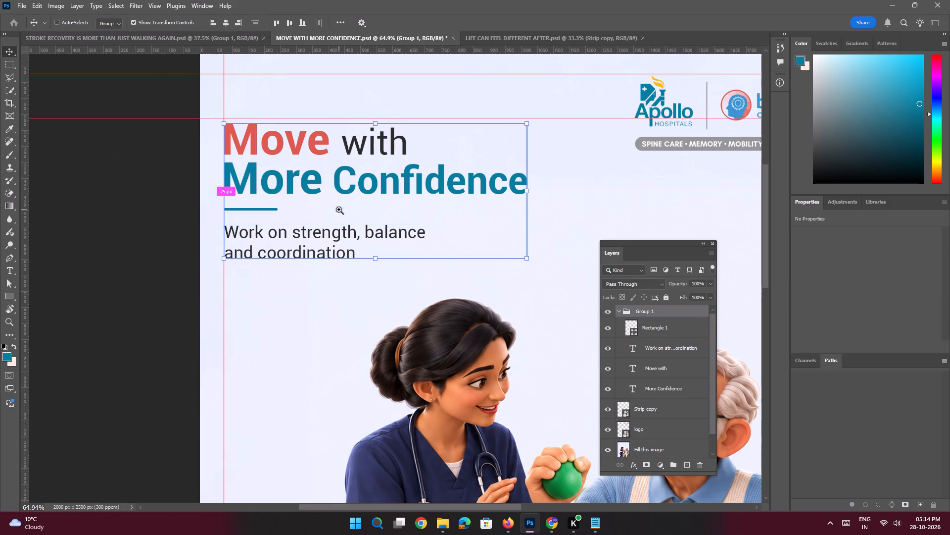
left_click_drag(339, 210, 307, 200, "ctrl")
left_click_drag(360, 211, 345, 208)
left_click_drag(413, 231, 422, 234)
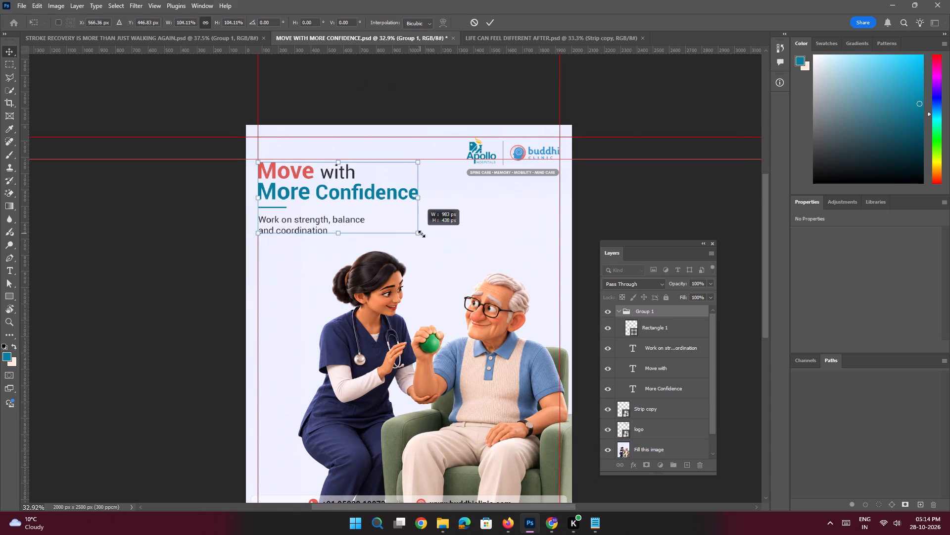
left_click_drag(422, 234, 438, 246)
key("Return")
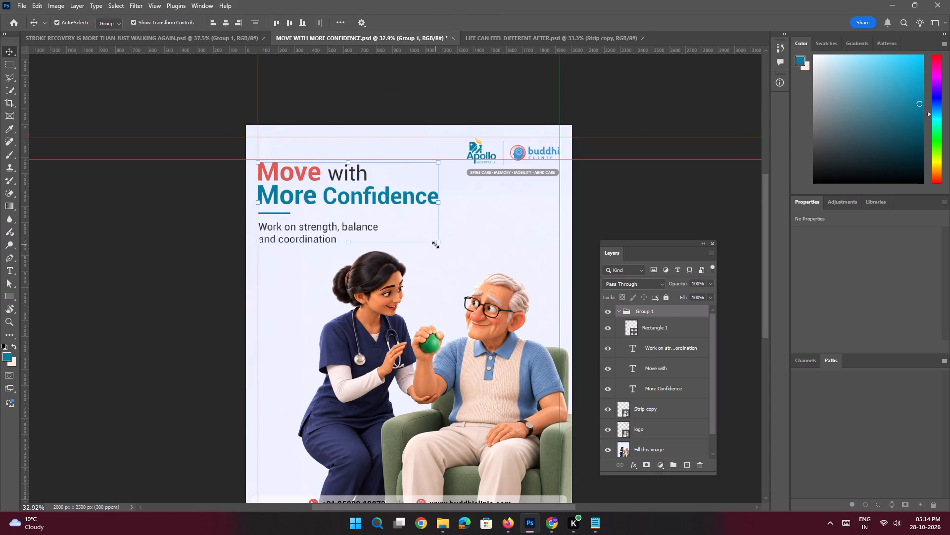
Deselect the text group and save the "Move with More Confidence" slide.
key("space")
left_click_drag(425, 209, 402, 202, "ctrl")
left_click(244, 240)
key("space")
key("space")
key("space")
key("space")
key("space")
key("space")
key("space")
key("space")
key("space")
left_click_drag(395, 247, 380, 242)
key("ctrl+s")
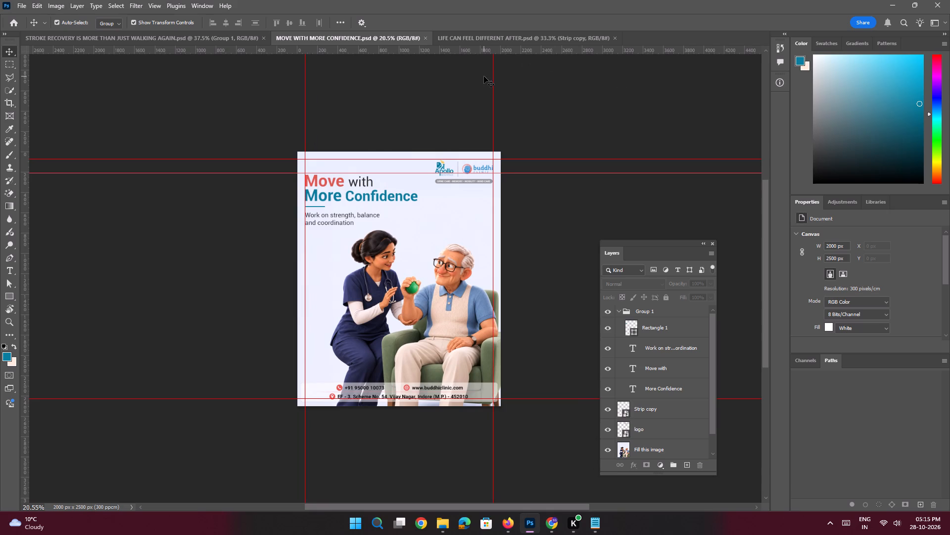
Close the "LIFE CAN FEEL DIFFERENT AFTER" reference document.
key("space")
left_click_drag(470, 266, 489, 290, "ctrl")
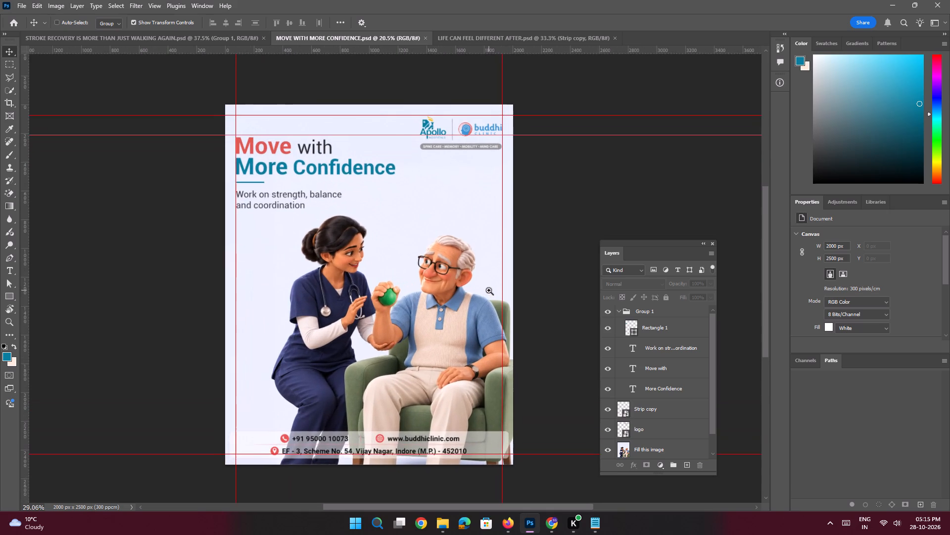
left_click_drag(489, 290, 485, 290, "ctrl")
left_click(457, 37)
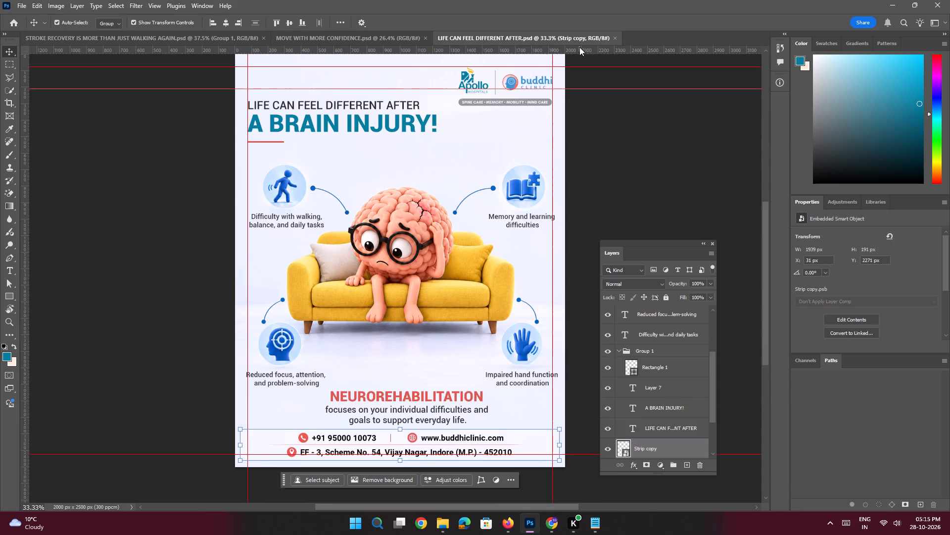
left_click(614, 40)
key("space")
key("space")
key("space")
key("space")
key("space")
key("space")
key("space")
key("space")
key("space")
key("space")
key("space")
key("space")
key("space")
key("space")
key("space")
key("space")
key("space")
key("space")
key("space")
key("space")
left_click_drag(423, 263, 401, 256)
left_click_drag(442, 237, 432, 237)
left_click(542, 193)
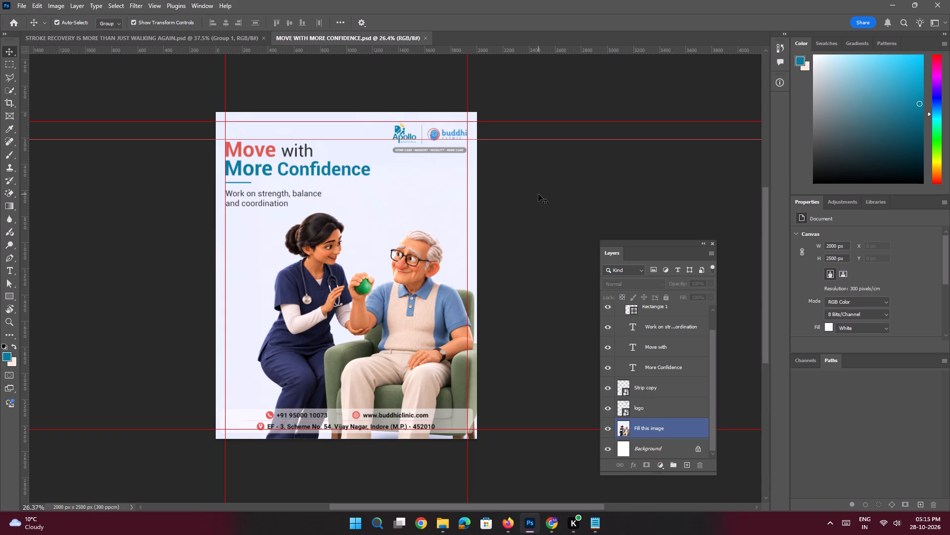
Create a new blank document from the recent 2000 x 2500 px, 300 ppcm preset.
key("ctrl+n")
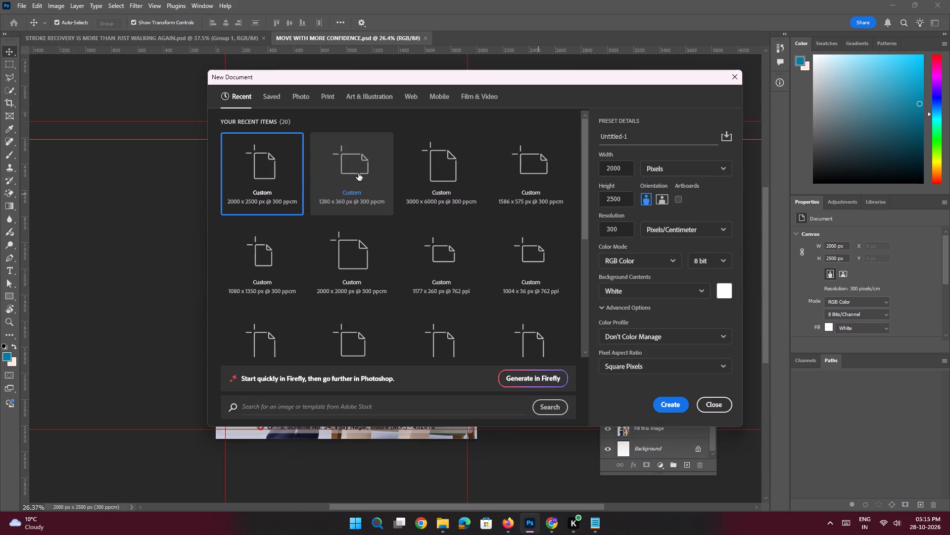
double_click(260, 183)
key("space")
left_click_drag(380, 237, 373, 235, "ctrl")
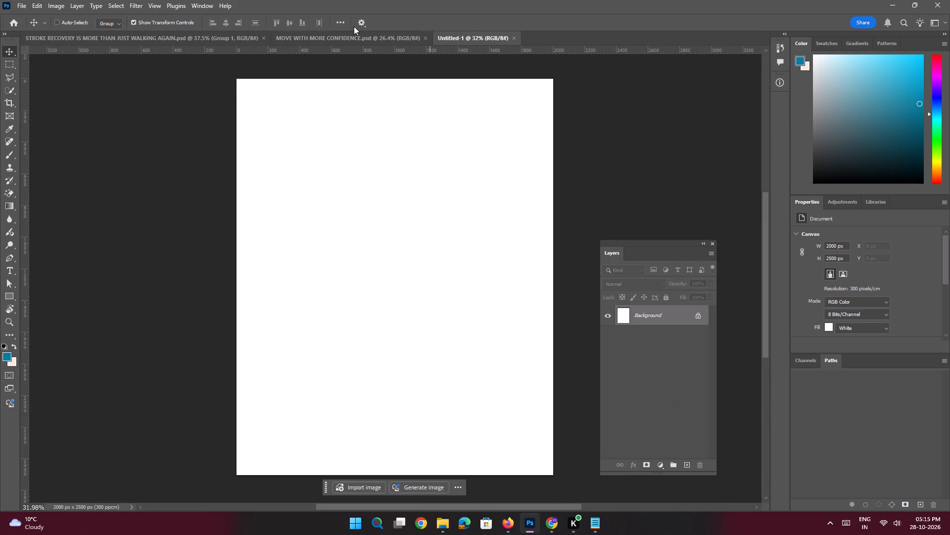
Add a guide layout with 75 px margins on all four sides of the new document.
left_click(154, 8)
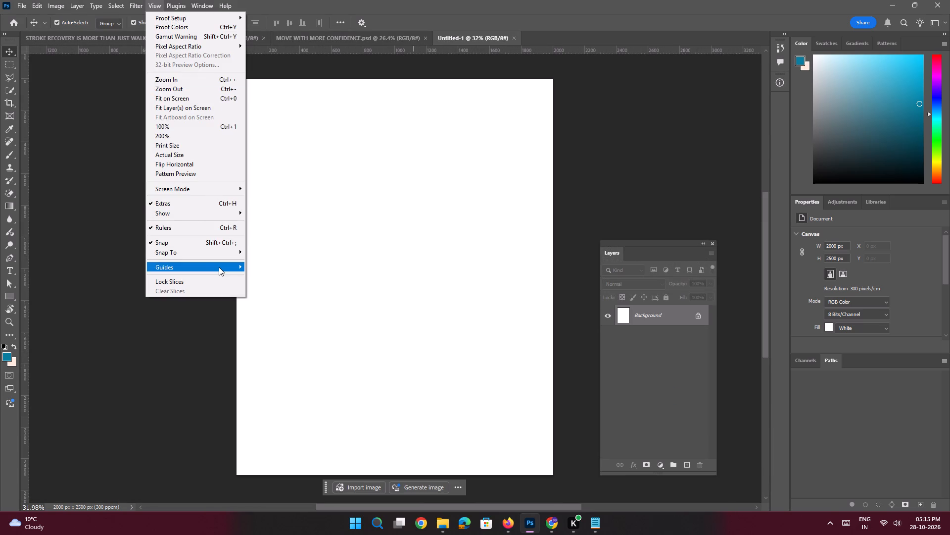
left_click(288, 333)
left_click(538, 112)
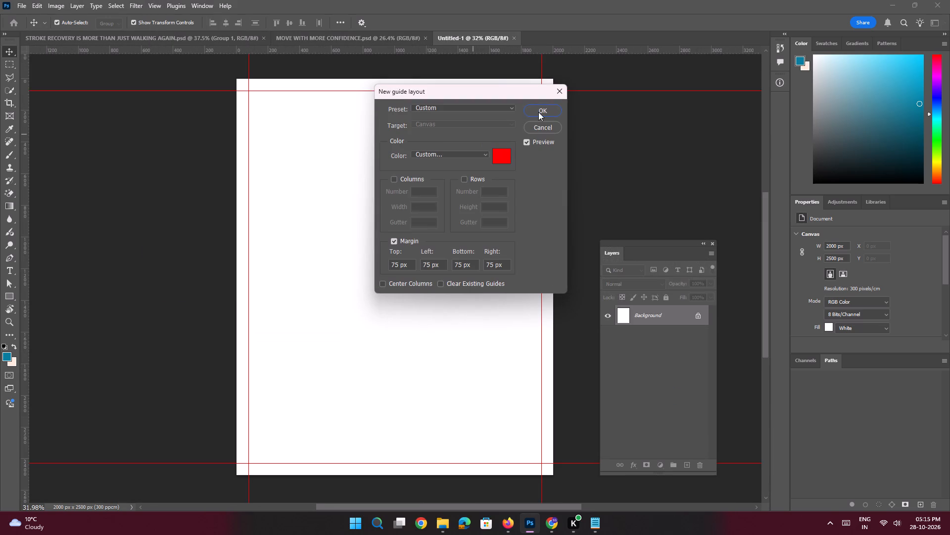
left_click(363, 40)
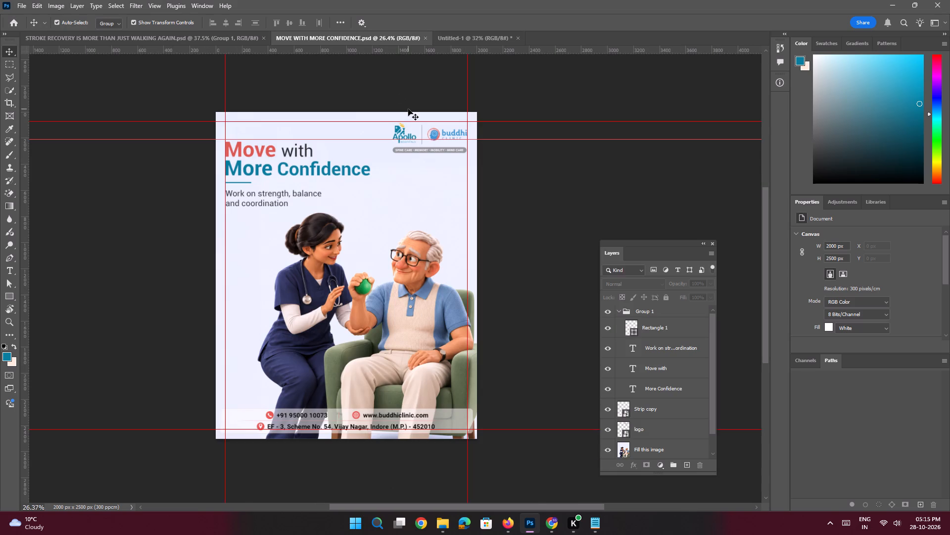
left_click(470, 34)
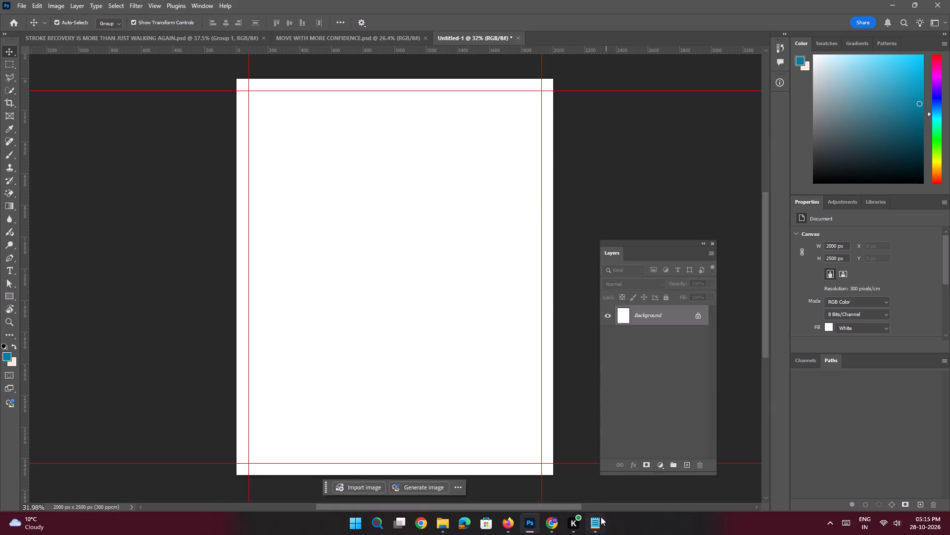
Switch to Notepad and check the slide copy for the Slide 3 heading and supporting line.
left_click(601, 517)
scroll(768, 242, "down", 2)
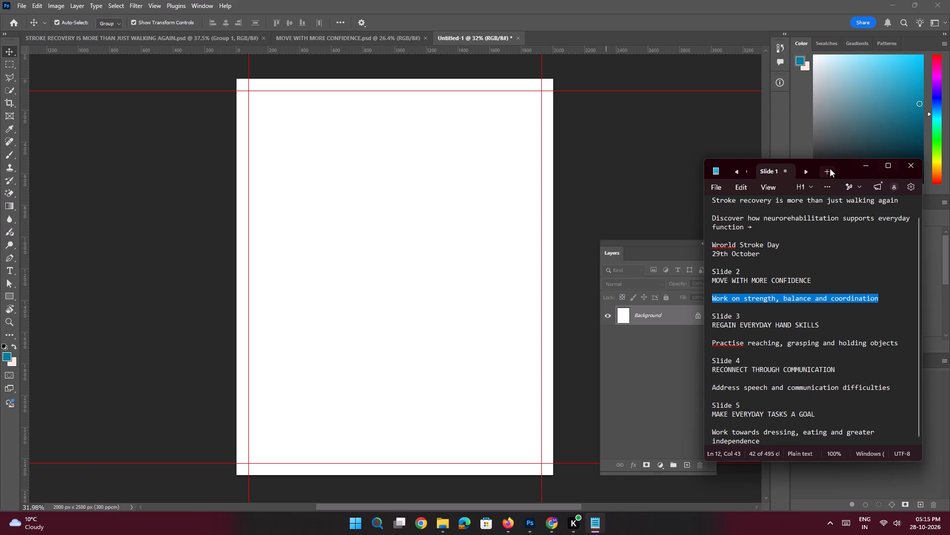
left_click_drag(841, 162, 214, 125)
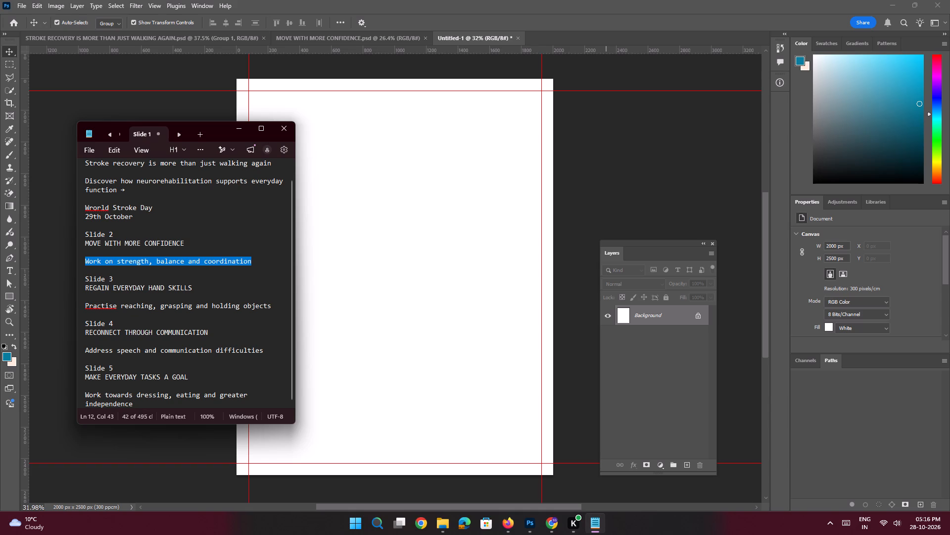
left_click(238, 129)
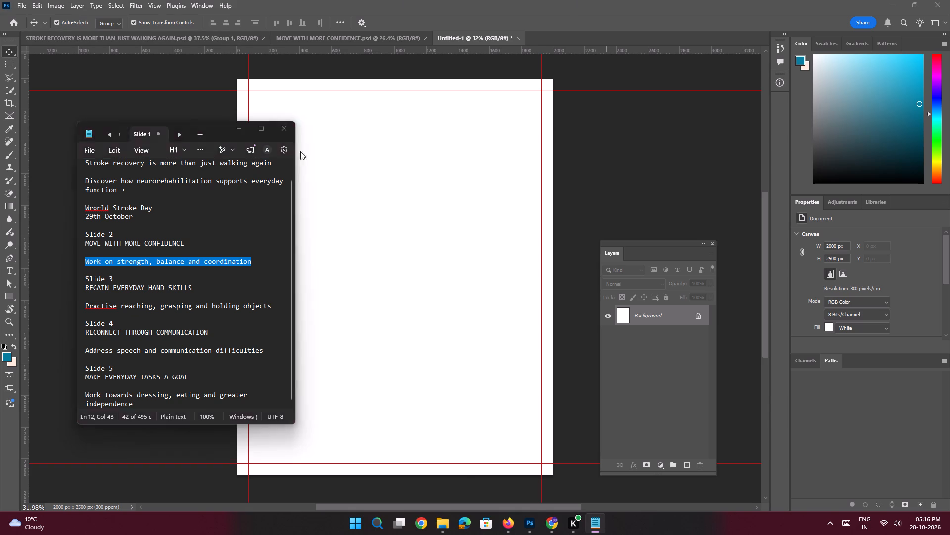
Switch to the ChatGPT conversation in Chrome and close the enlarged ball-press image.
left_click(510, 524)
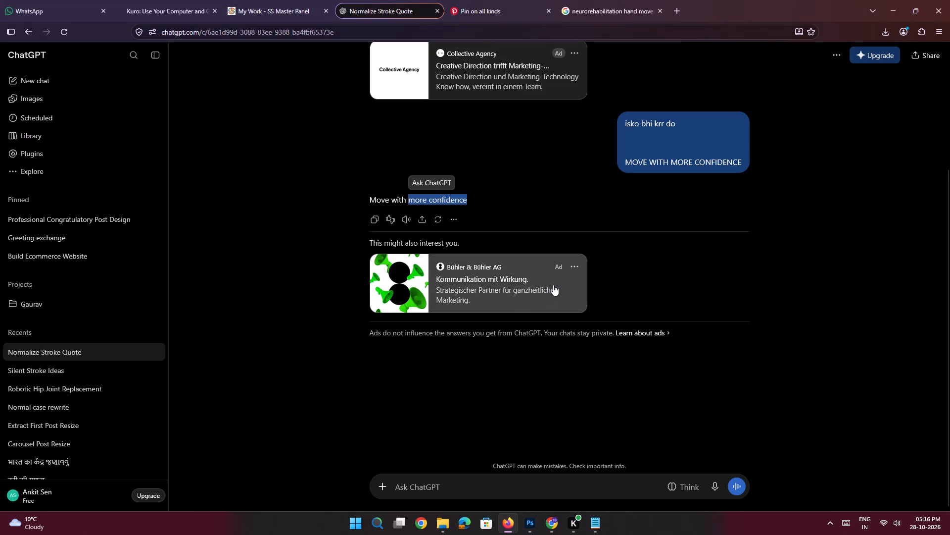
left_click(554, 522)
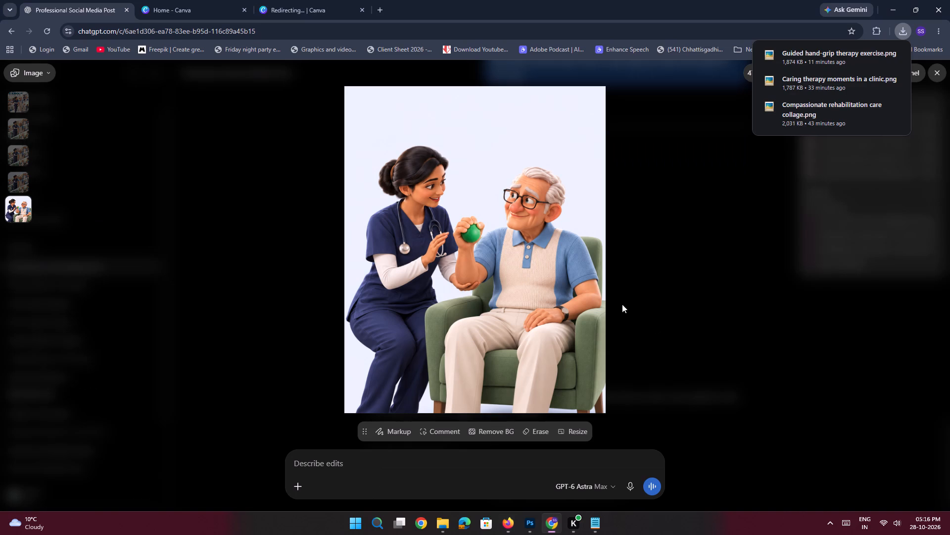
left_click(655, 276)
left_click(936, 73)
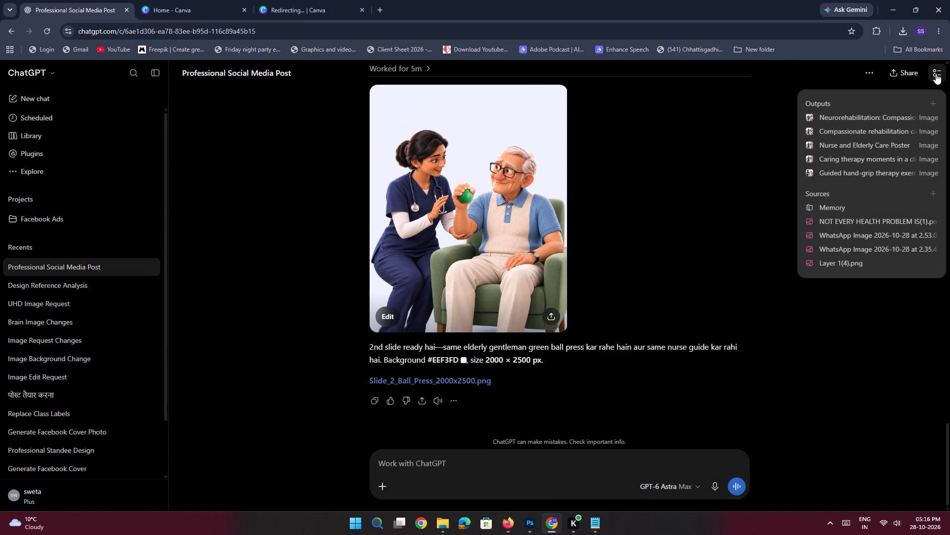
left_click(741, 163)
left_click(401, 463)
key("o")
type("k")
key("space")
type("ab")
key("space")
scroll(511, 302, "up", 4)
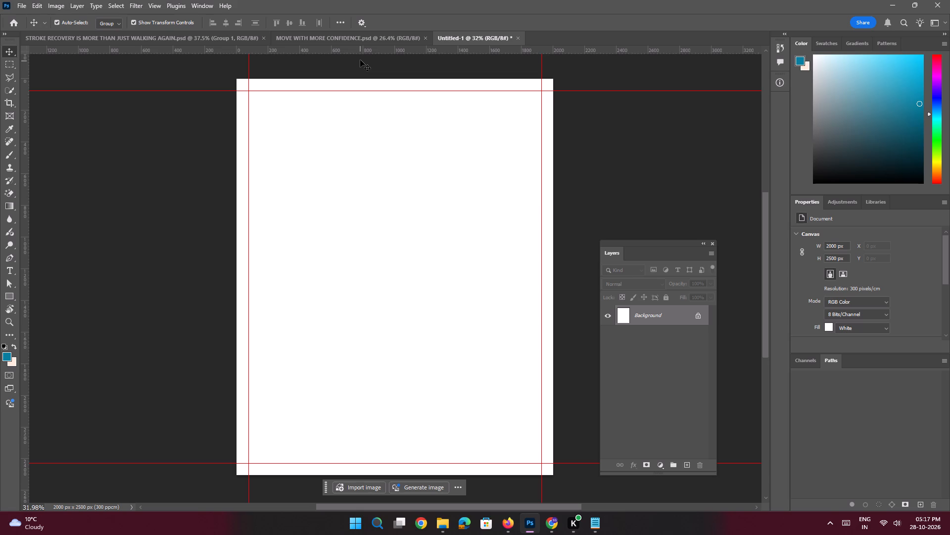
left_click(369, 36)
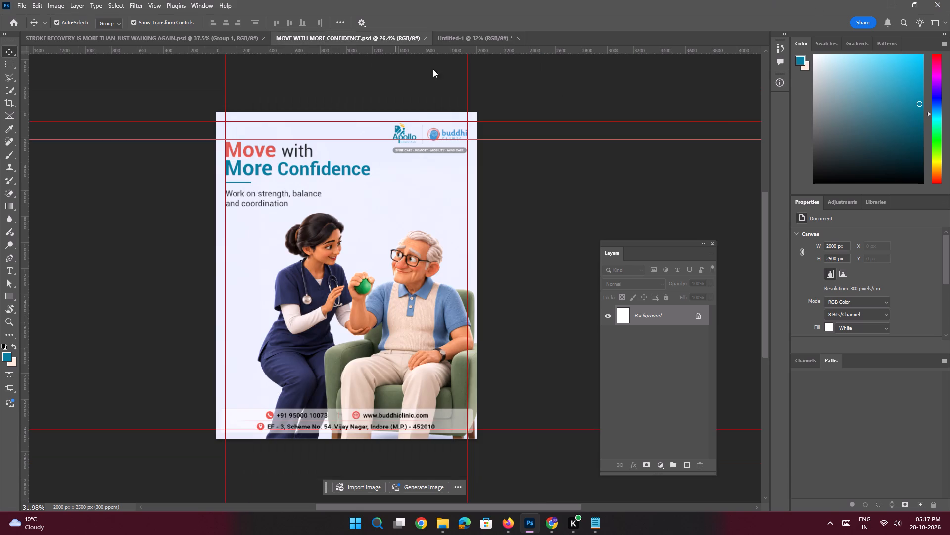
left_click(434, 134)
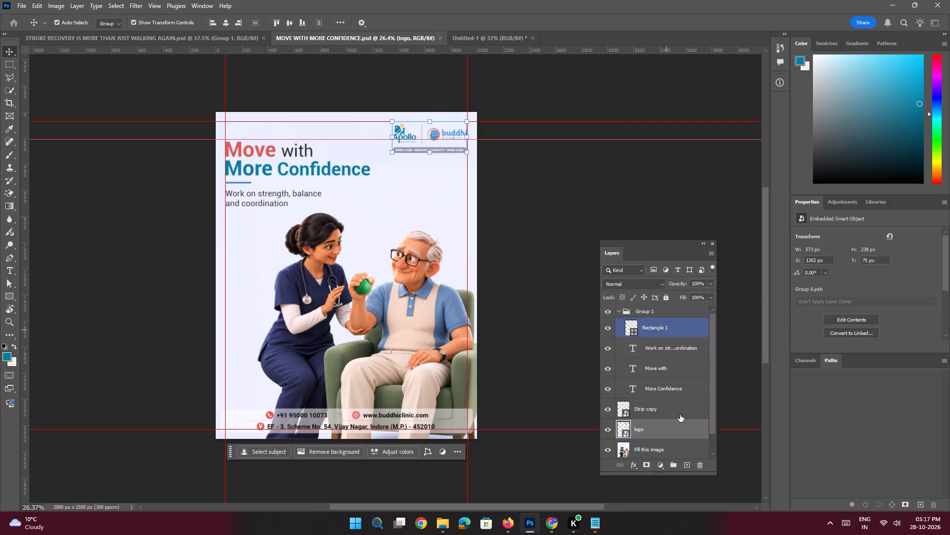
left_click_drag(661, 431, 481, 106)
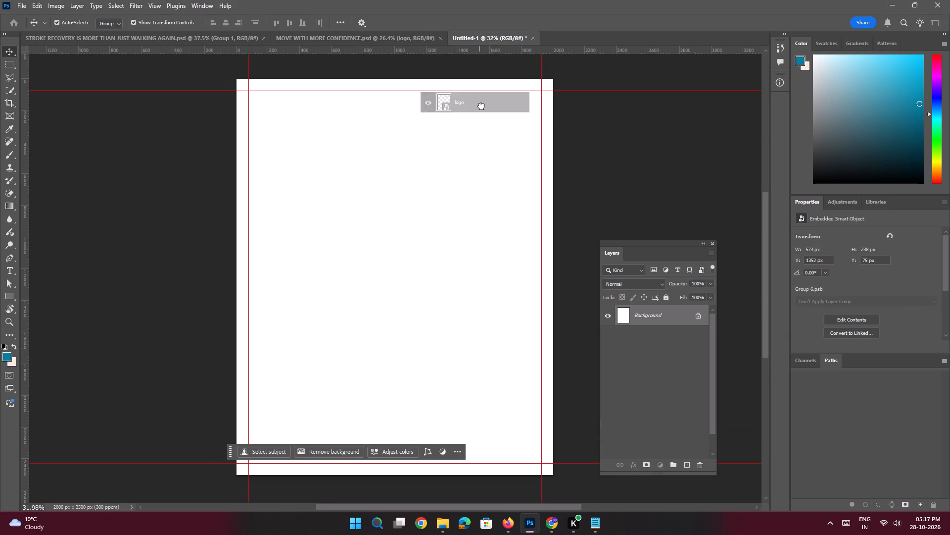
left_click_drag(481, 106, 494, 113)
key("space")
left_click_drag(497, 106, 523, 144, "ctrl")
left_click_drag(516, 121, 432, 183)
left_click_drag(432, 169, 433, 173, "ctrl")
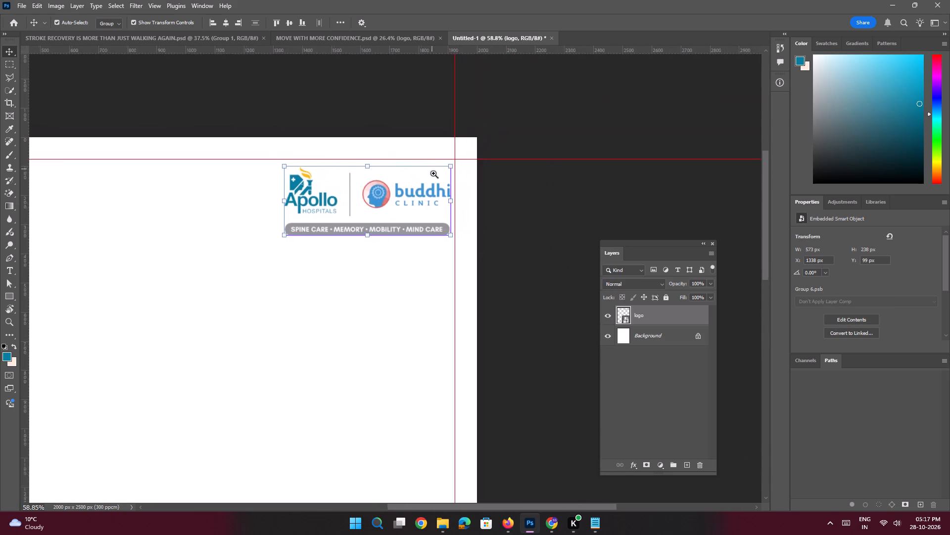
left_click_drag(433, 173, 462, 217, "ctrl")
left_click_drag(341, 217, 349, 205)
key("space")
left_click_drag(374, 203, 315, 185, "ctrl")
left_click_drag(323, 230, 359, 177)
Copy the "Strip copy" contact strip from the "MOVE WITH MORE CONFIDENCE" document into the new Slide 3 document.
left_click(330, 41)
key("space")
key("space")
key("space")
key("space")
key("space")
key("space")
key("space")
key("space")
left_click_drag(324, 272, 325, 260)
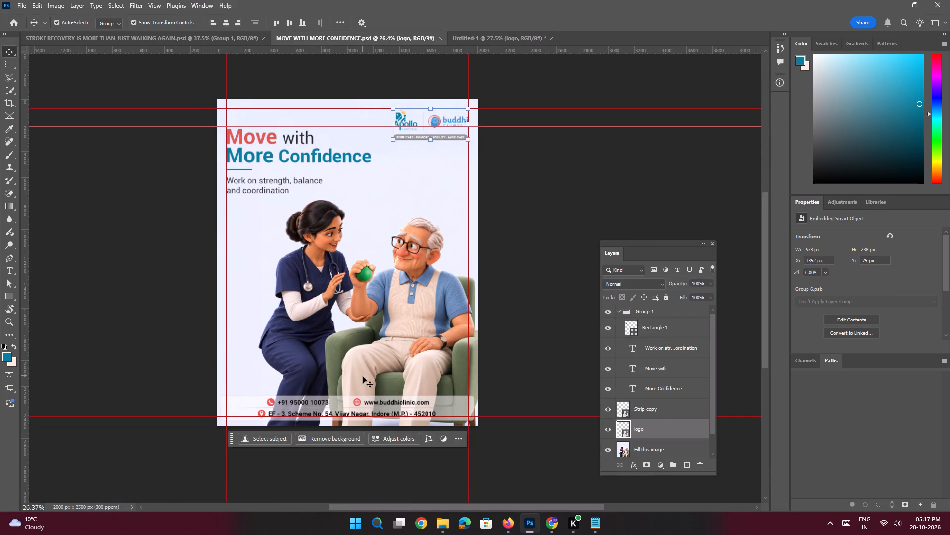
left_click(360, 401)
left_click_drag(652, 407, 514, 69)
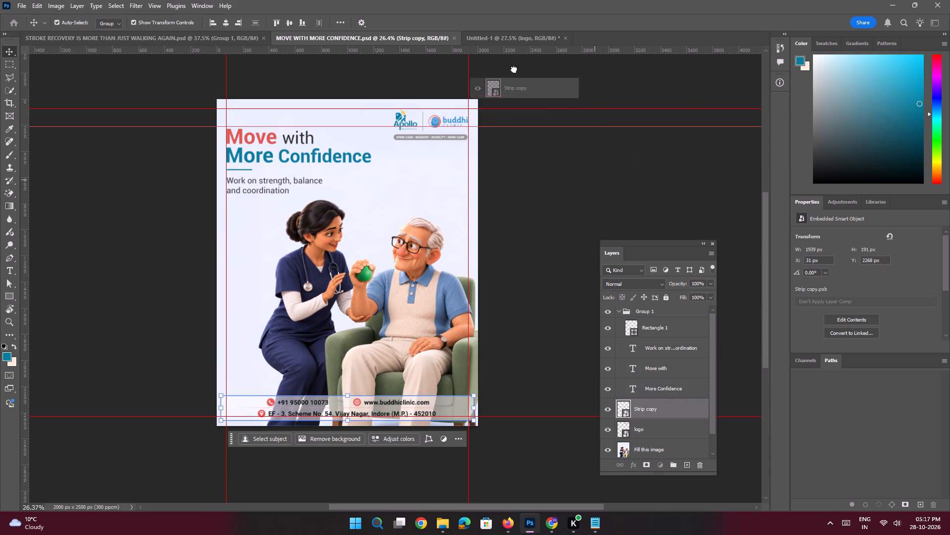
left_click_drag(514, 69, 346, 273)
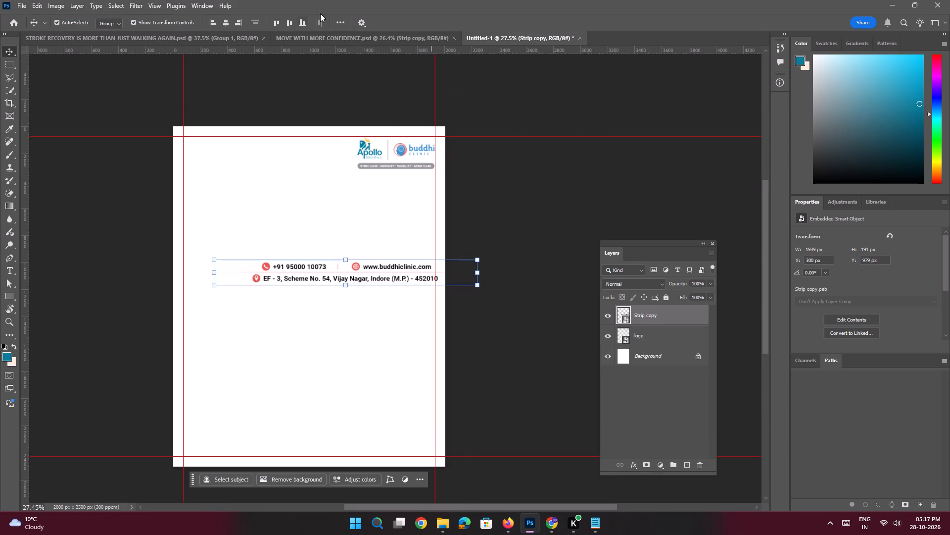
Align the contact strip to the canvas's horizontal centre and bottom edge, and raise it 40 px.
left_click(225, 26)
left_click(303, 28)
key("space")
key("space")
key("space")
key("space")
key("space")
key("space")
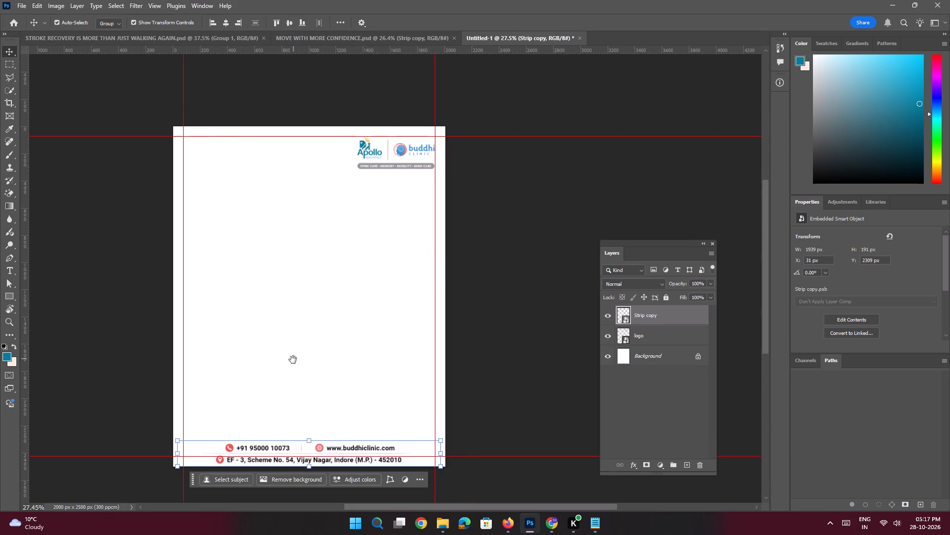
left_click_drag(293, 360, 308, 277)
left_click_drag(285, 362, 304, 377, "ctrl")
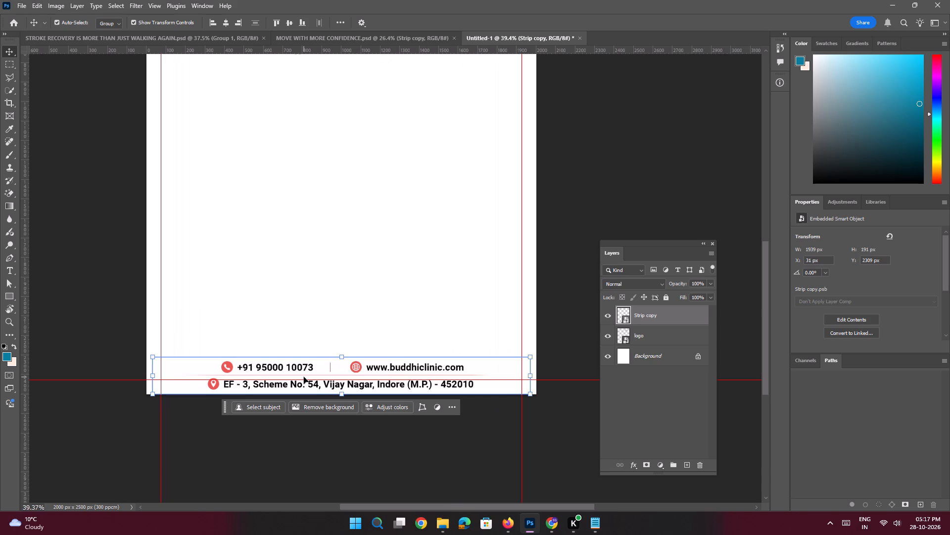
key("shift+Up")
key("shift+Up")
key("shift+Up")
key("shift+Up")
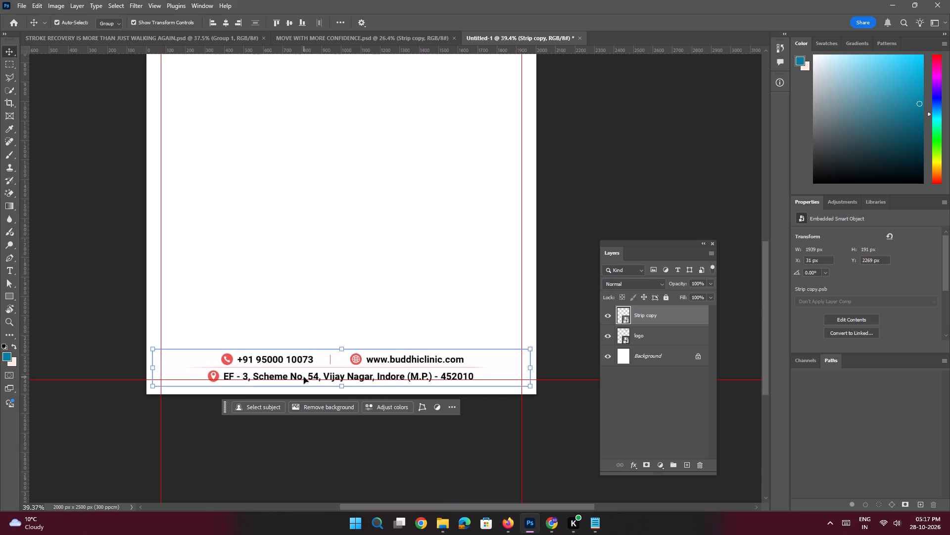
key("ctrl+0")
left_click(156, 203)
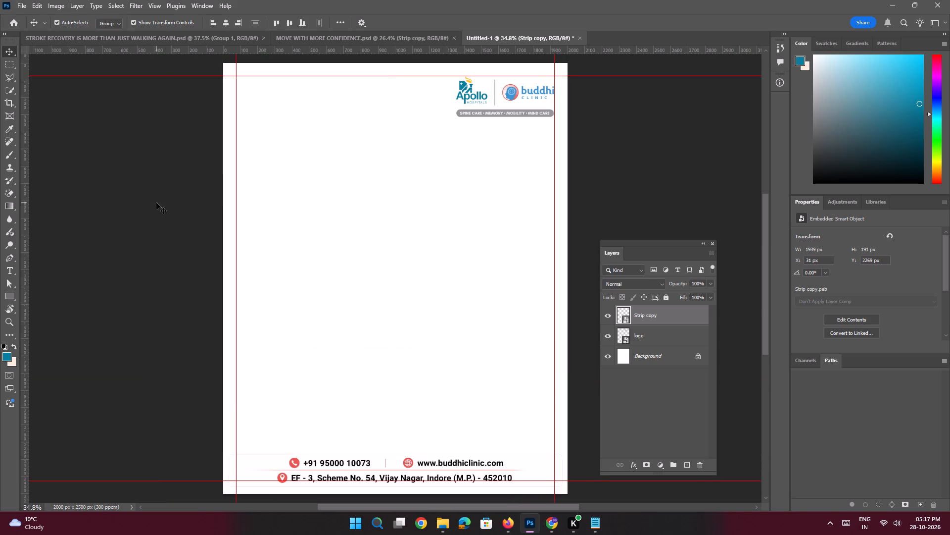
left_click(354, 470)
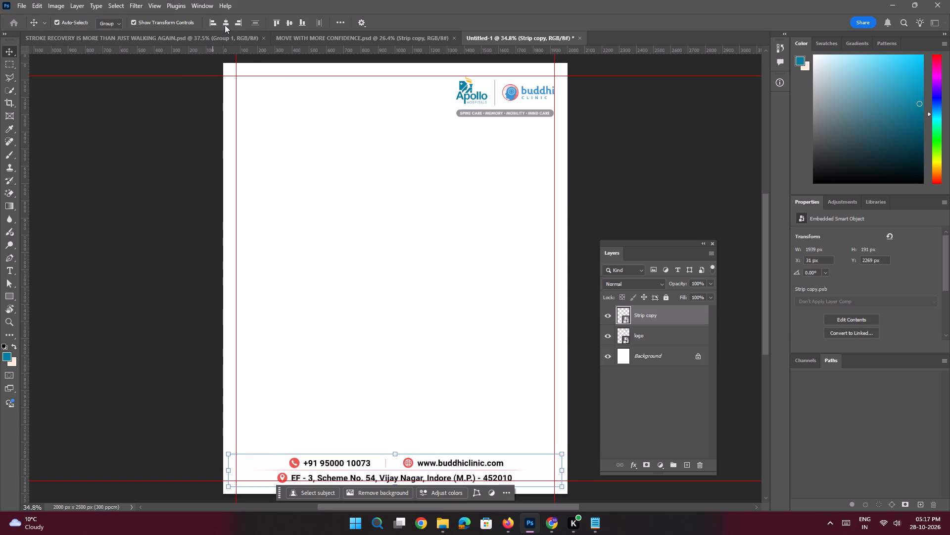
double_click(225, 25)
Save the new Slide 3 document as "REGAIN EVERYDAY HAND SKILLS", using the Slide 3 heading copied from the Notepad notes.
left_click(601, 522)
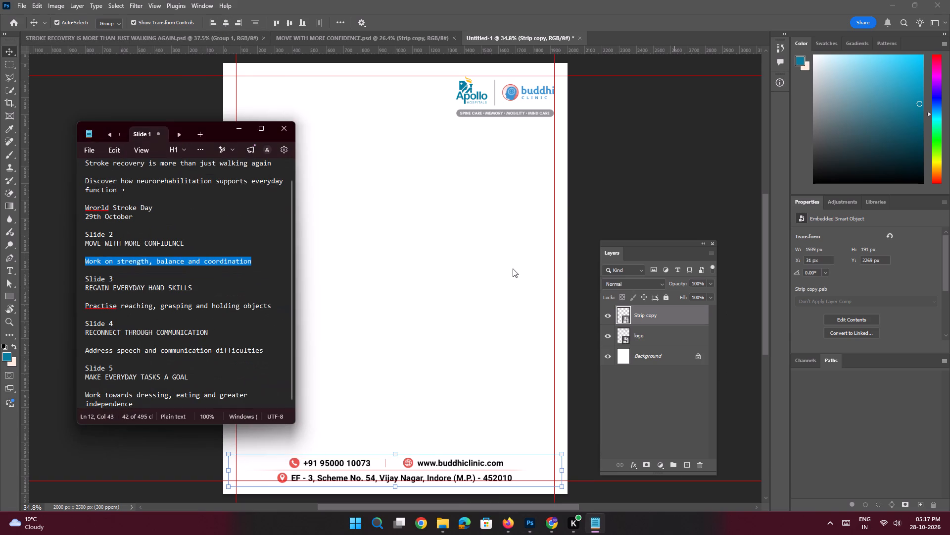
left_click_drag(197, 289, 74, 287)
key("ctrl+c")
left_click(242, 131)
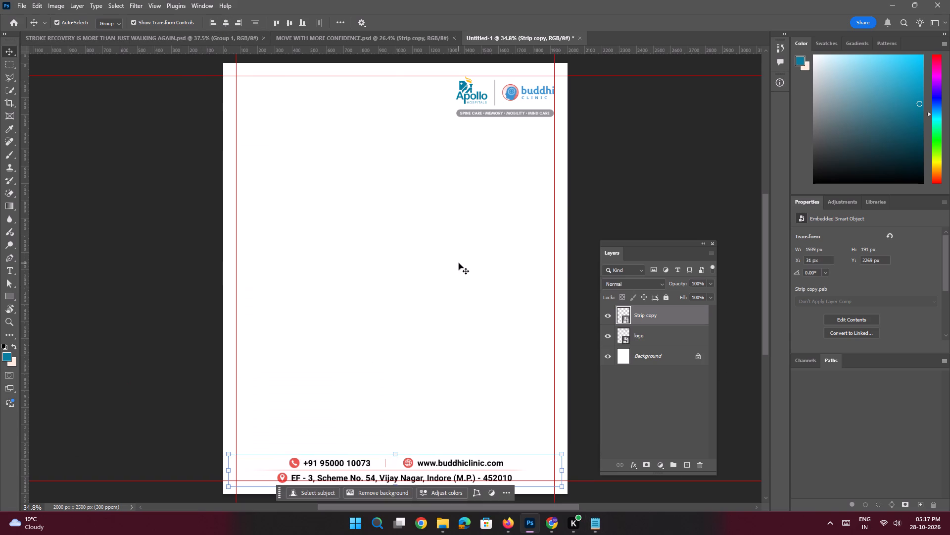
key("ctrl+s")
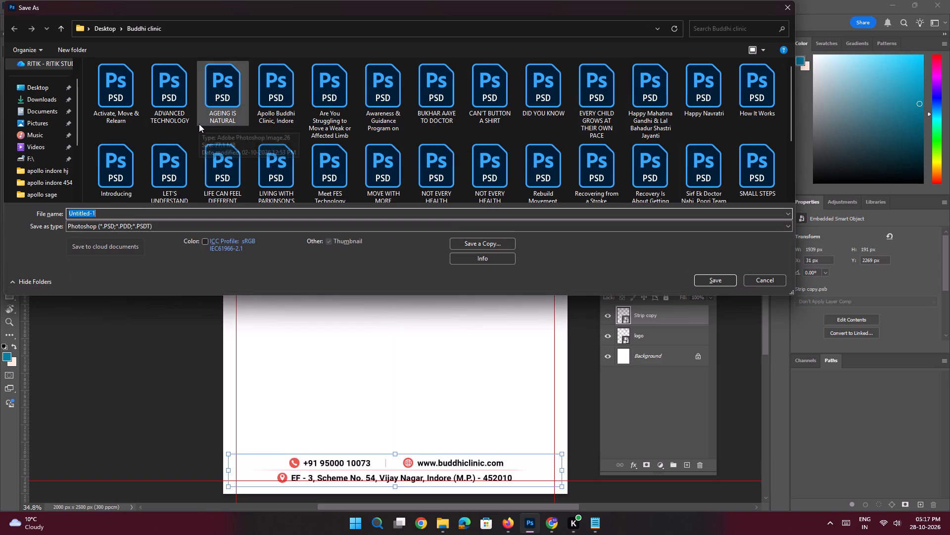
key("ctrl+v")
key("Return")
key("space")
key("space")
key("space")
key("space")
left_click(387, 168)
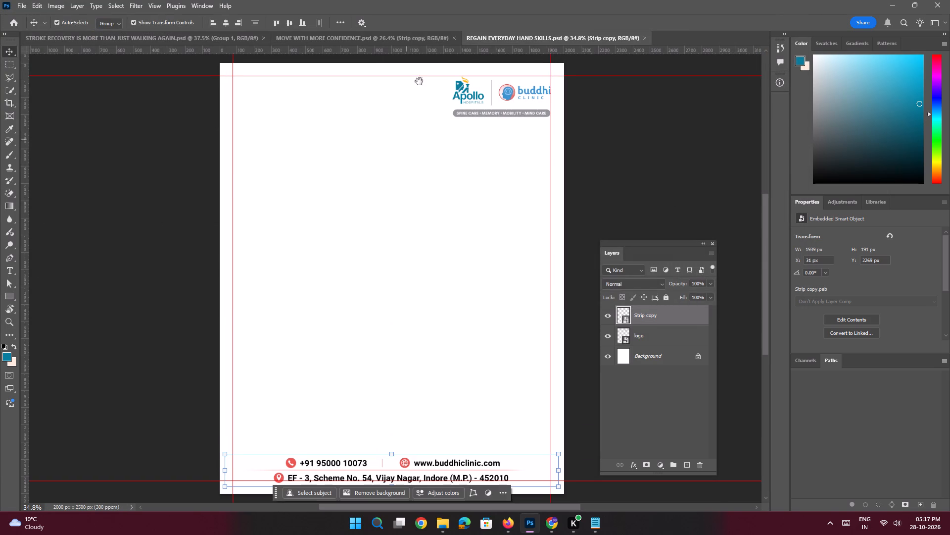
Copy the "Group 1" heading text group from "MOVE WITH MORE CONFIDENCE" into the Slide 3 document and place it against the left margin guide.
left_click(380, 37)
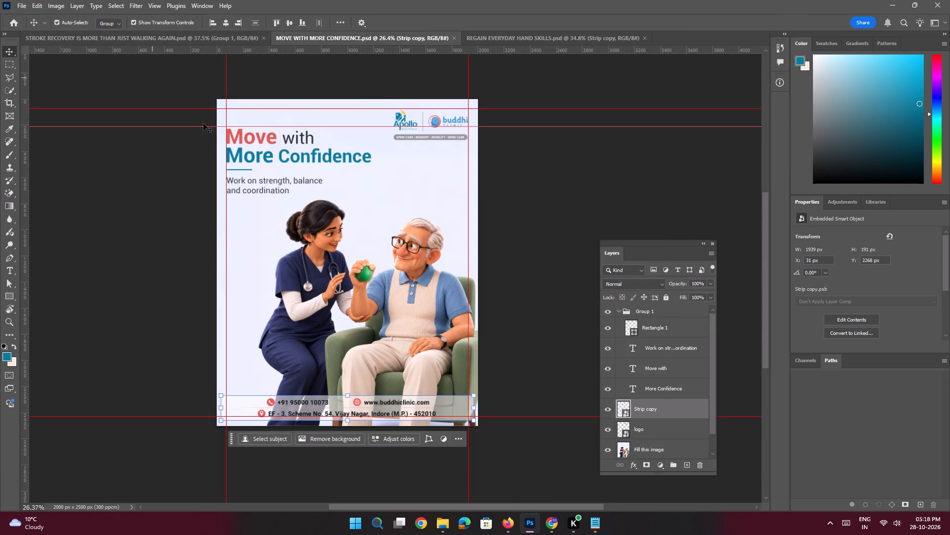
left_click(247, 154)
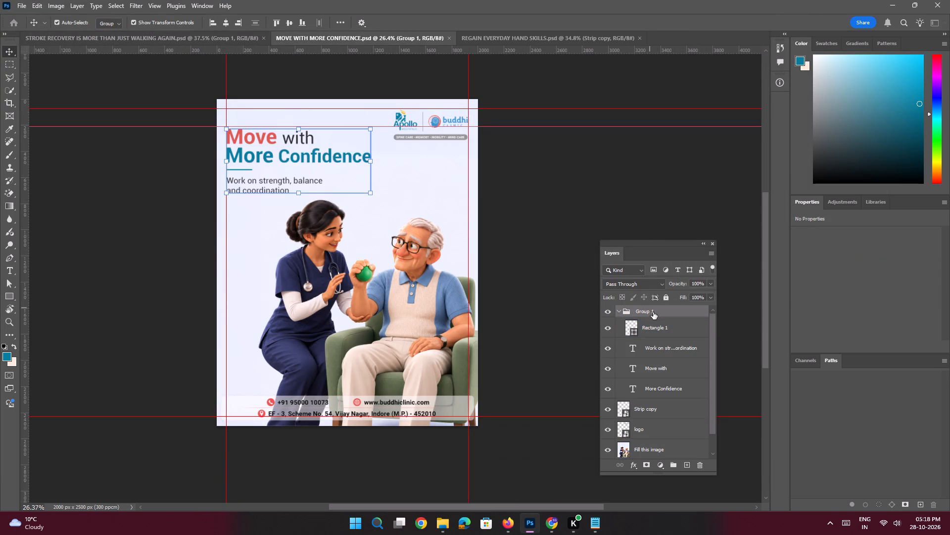
left_click_drag(653, 312, 322, 157)
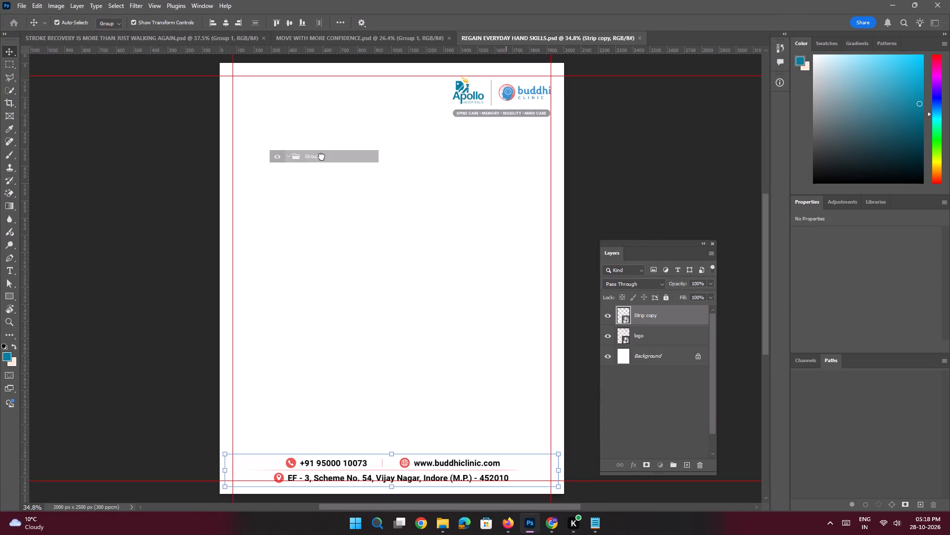
left_click_drag(322, 157, 320, 181)
left_click_drag(308, 174, 318, 157)
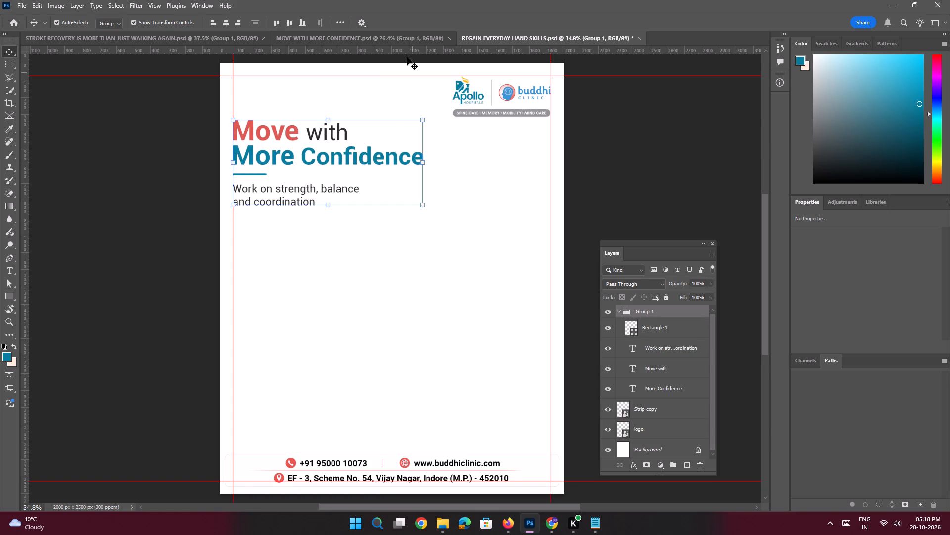
Add a horizontal guide at about 210 px and move the heading text group up to sit just below it.
left_click(388, 40)
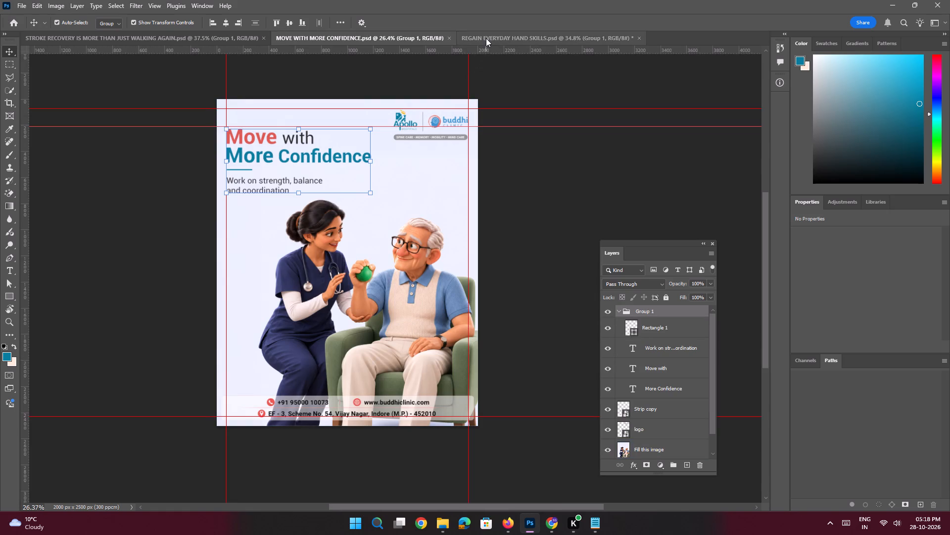
left_click(486, 38)
key("space")
left_click_drag(479, 106, 495, 133, "ctrl")
left_click_drag(541, 104, 538, 125)
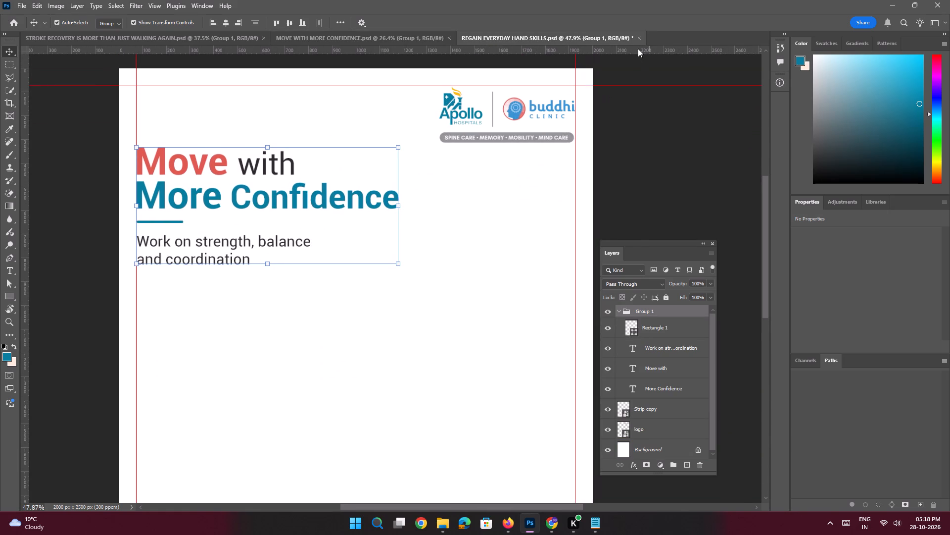
left_click_drag(638, 49, 641, 118)
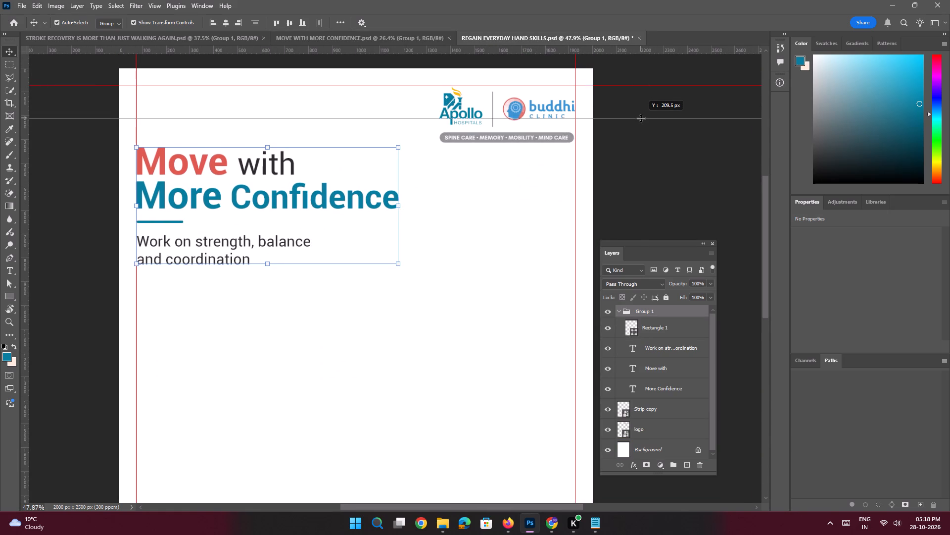
left_click_drag(641, 118, 641, 118)
left_click(190, 204)
left_click_drag(199, 200, 202, 183, "shift")
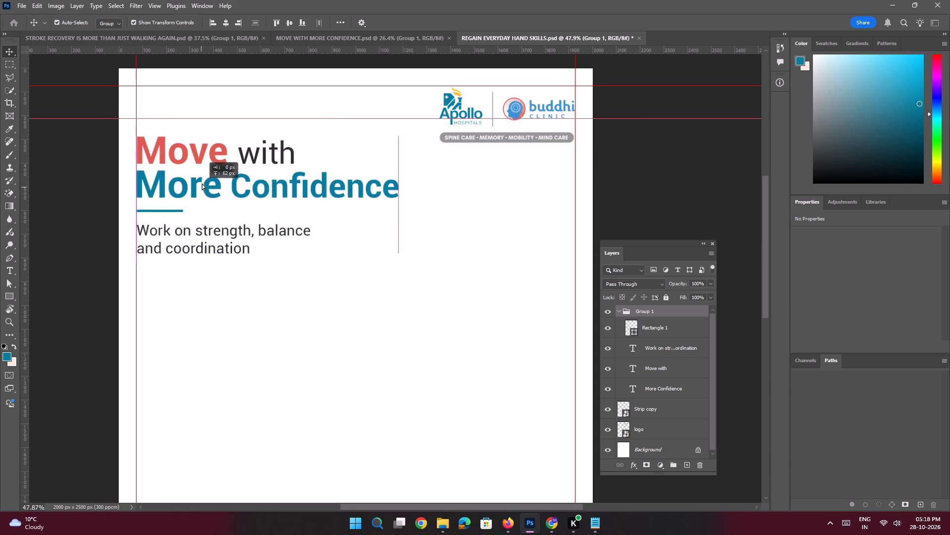
left_click_drag(202, 183, 202, 178, "shift")
key("space")
left_click_drag(253, 196, 237, 192, "ctrl")
left_click(103, 201)
key("space")
left_click_drag(189, 163, 203, 184, "ctrl")
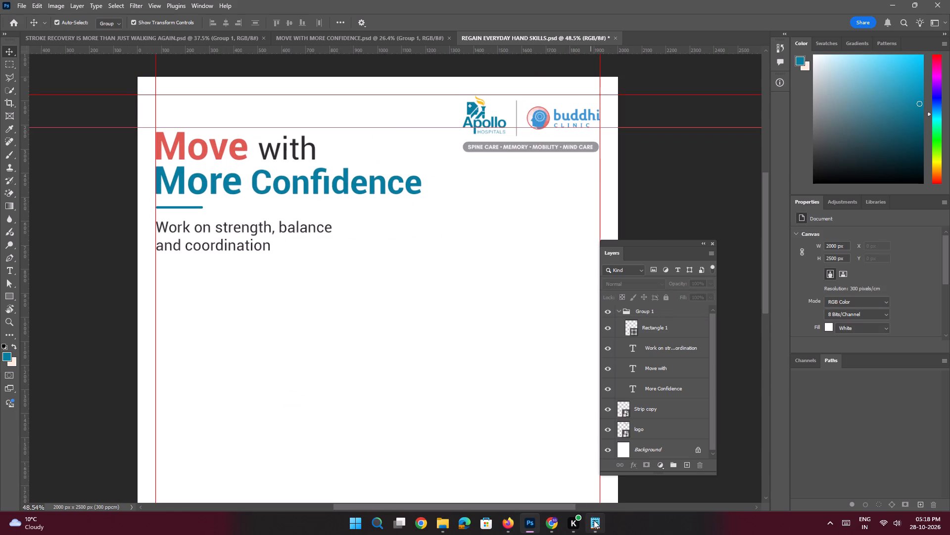
left_click(594, 520)
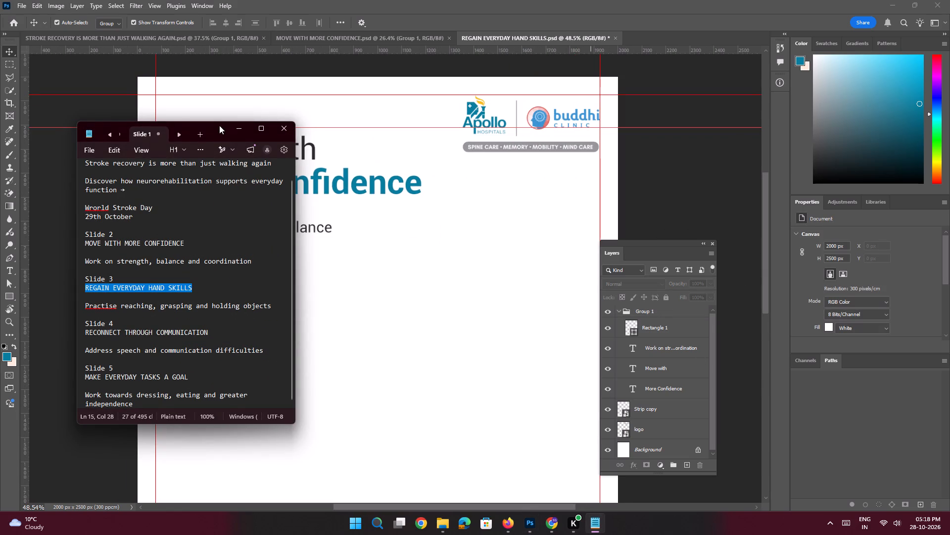
left_click_drag(219, 125, 712, 130)
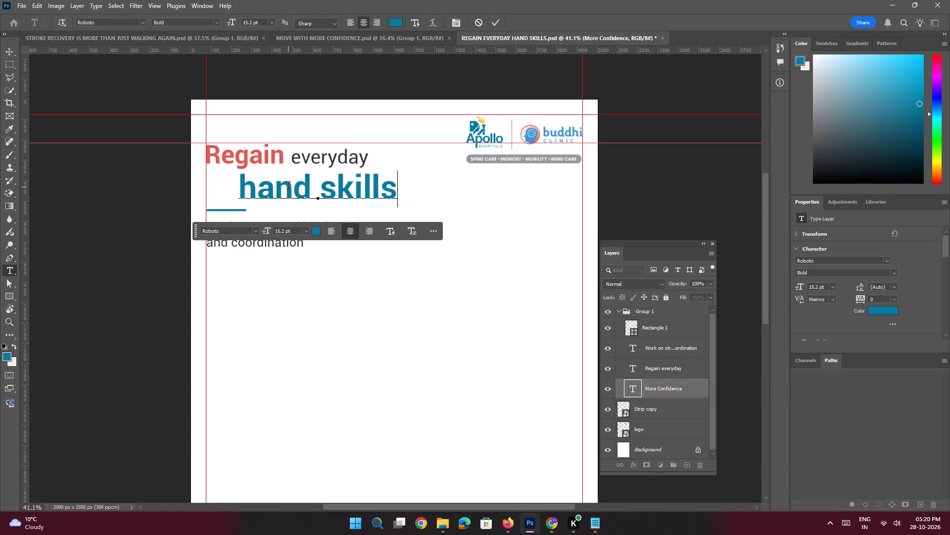
key("Return")
Move the "hand skills" line horizontally to align its start with the left margin guide.
left_click_drag(288, 187, 257, 187, "shift")
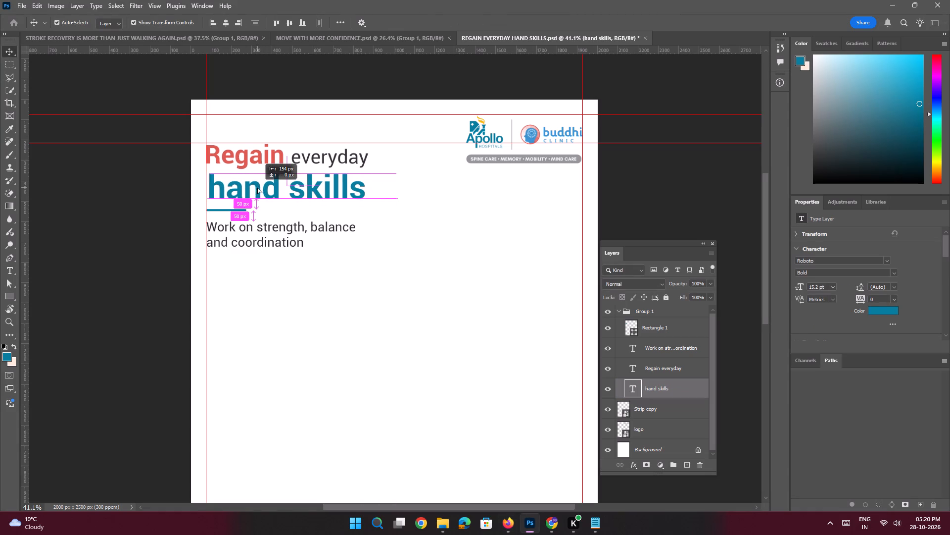
left_click_drag(257, 187, 255, 187, "shift")
left_click(147, 198)
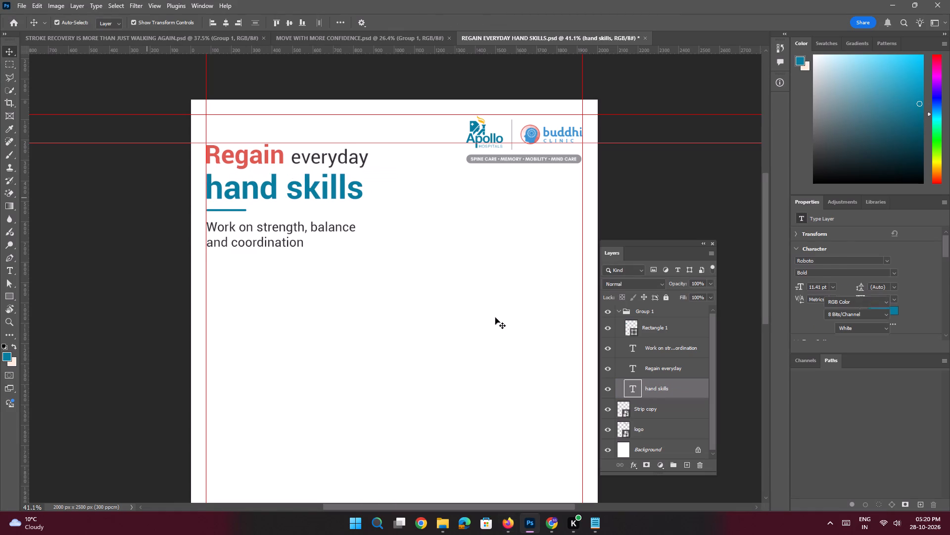
Capitalise both initial letters of the second heading line so it reads "Hand Skills".
double_click(285, 183)
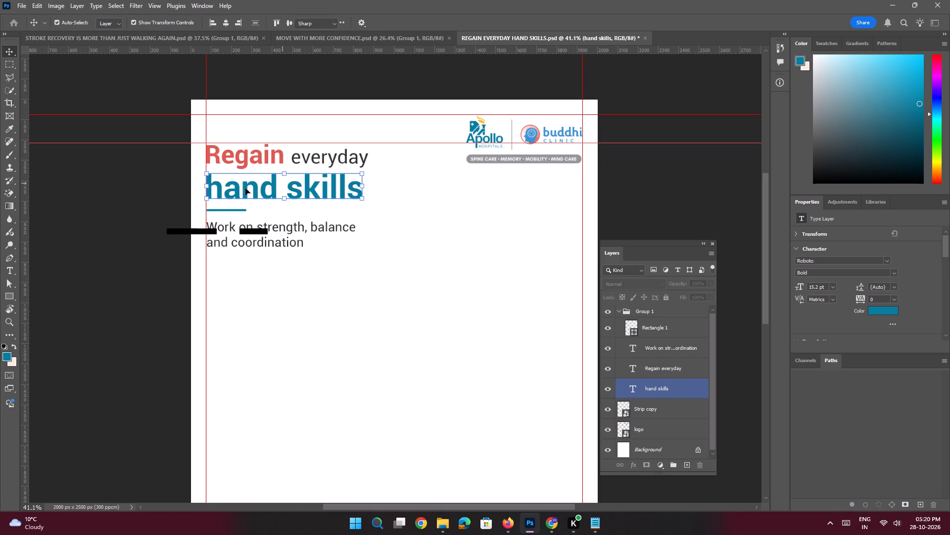
left_click(221, 188)
left_click_drag(223, 194, 212, 193)
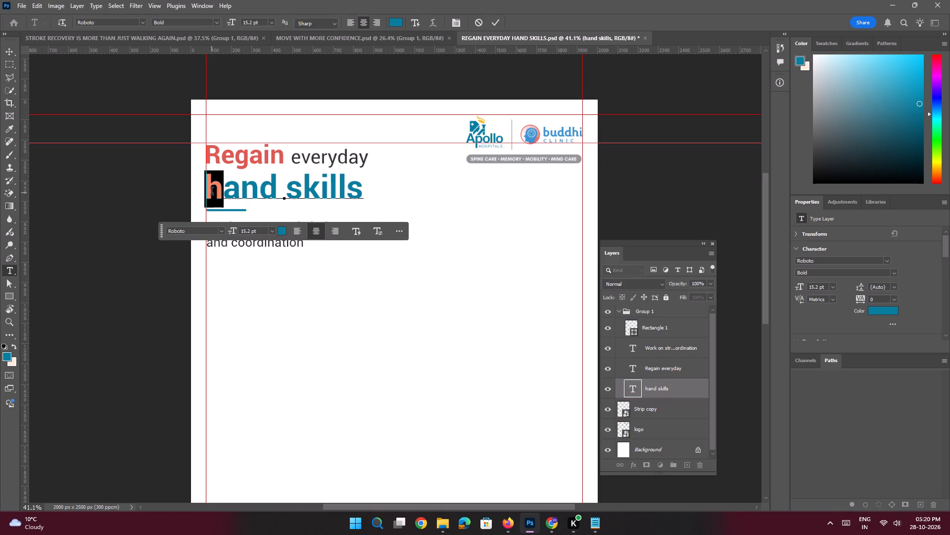
key("shift+h")
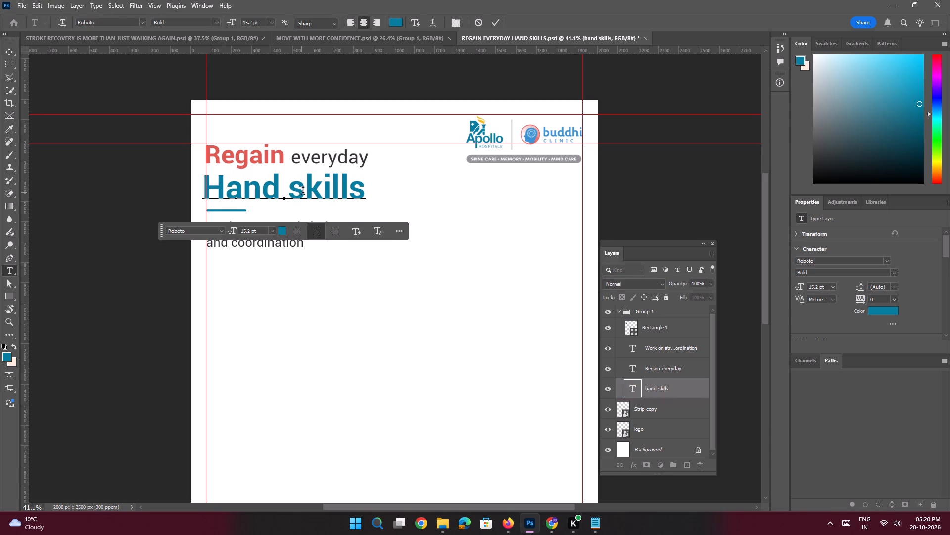
left_click_drag(303, 192, 291, 193)
key("shift+s")
key("Return")
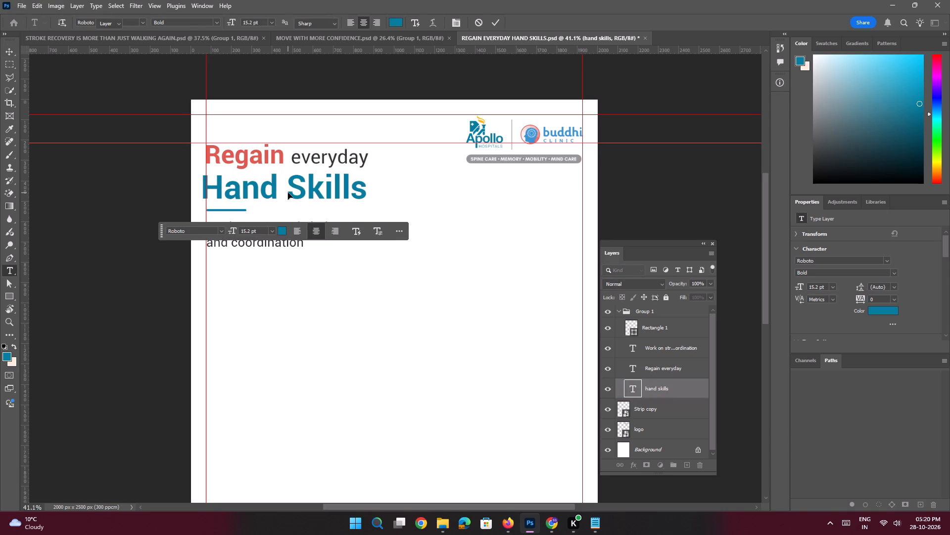
left_click(294, 196, "shift")
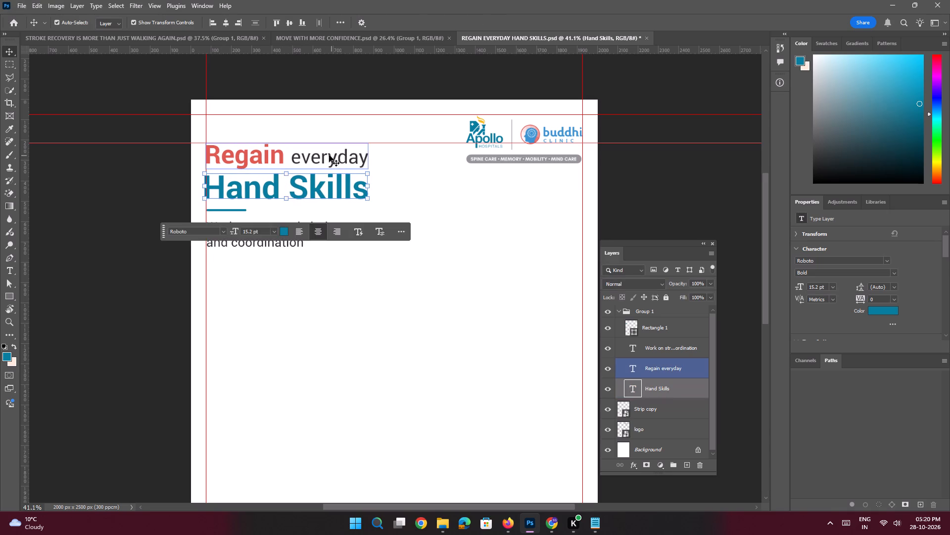
Capitalise the first letter of "everyday" so the first heading line reads "Regain Everyday".
double_click(328, 155)
double_click(298, 154)
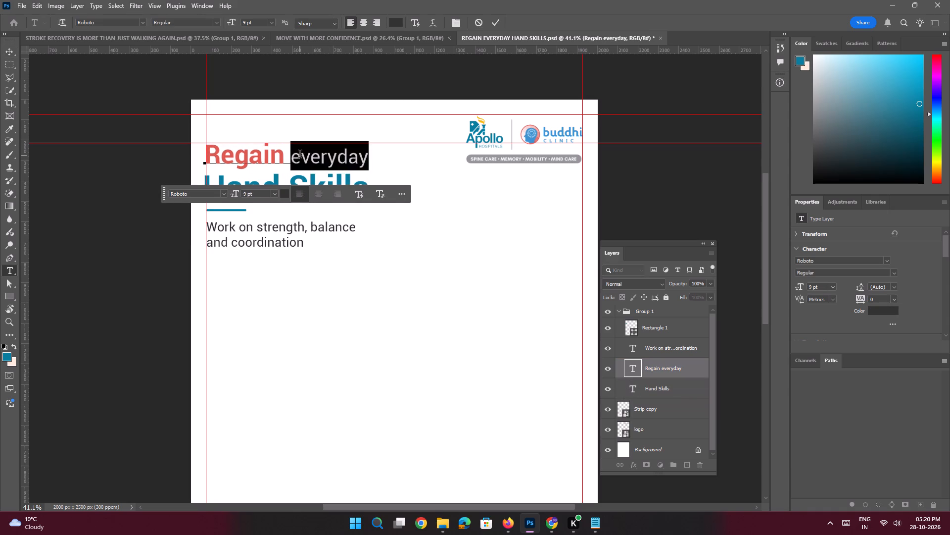
left_click(300, 156)
left_click_drag(303, 160, 295, 158)
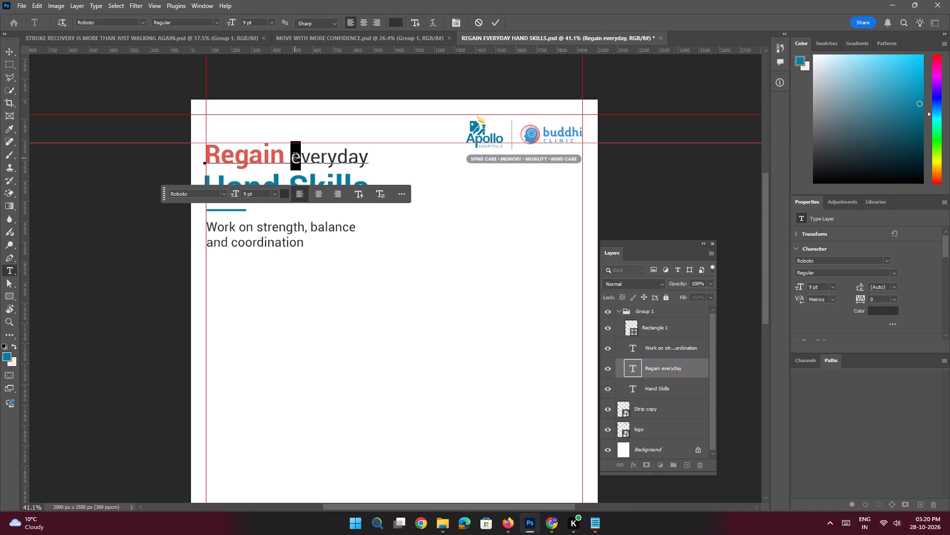
key("shift+e")
key("Return")
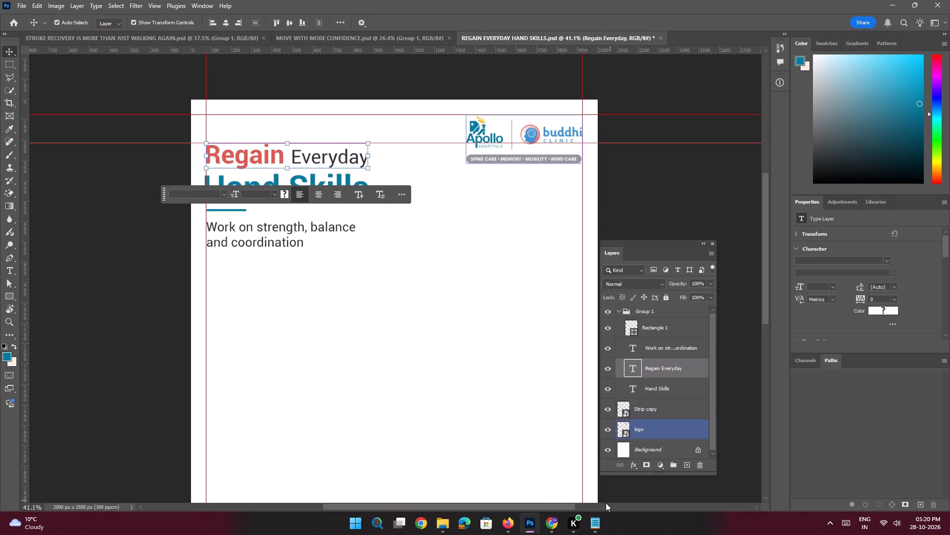
Copy "Practise reaching, grasping and holding objects" from the Slide 3 notes in Notepad and replace Photoshop's subtext with it.
left_click(592, 525)
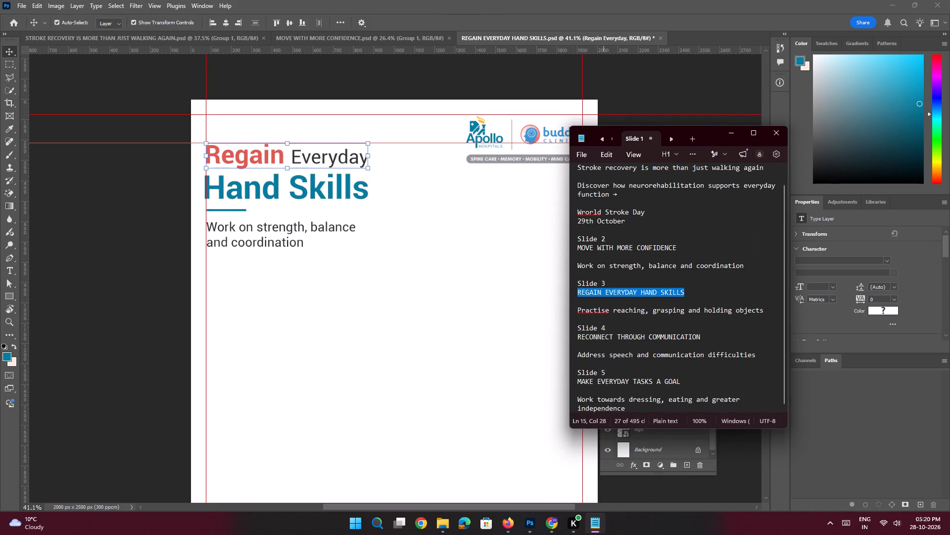
left_click_drag(766, 311, 574, 310)
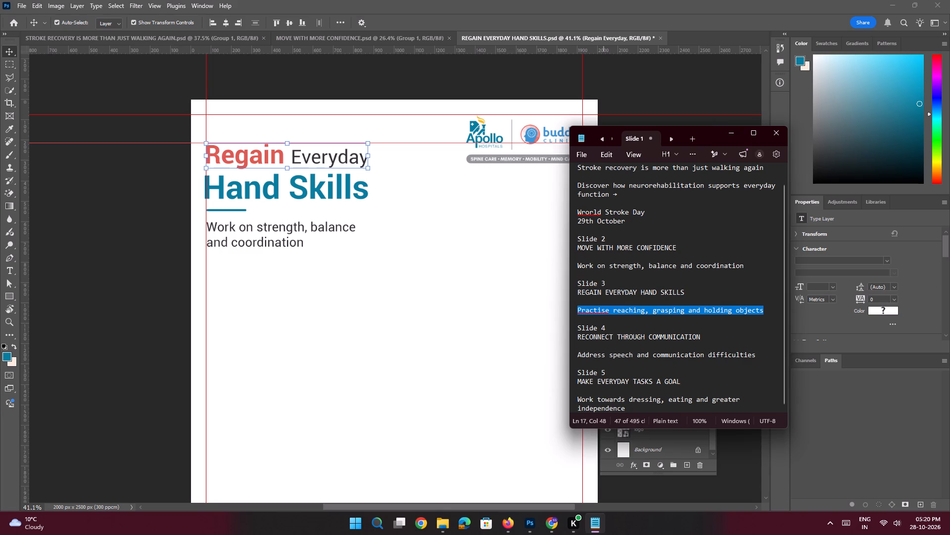
key("ctrl+c")
left_click(736, 134)
left_click(141, 242)
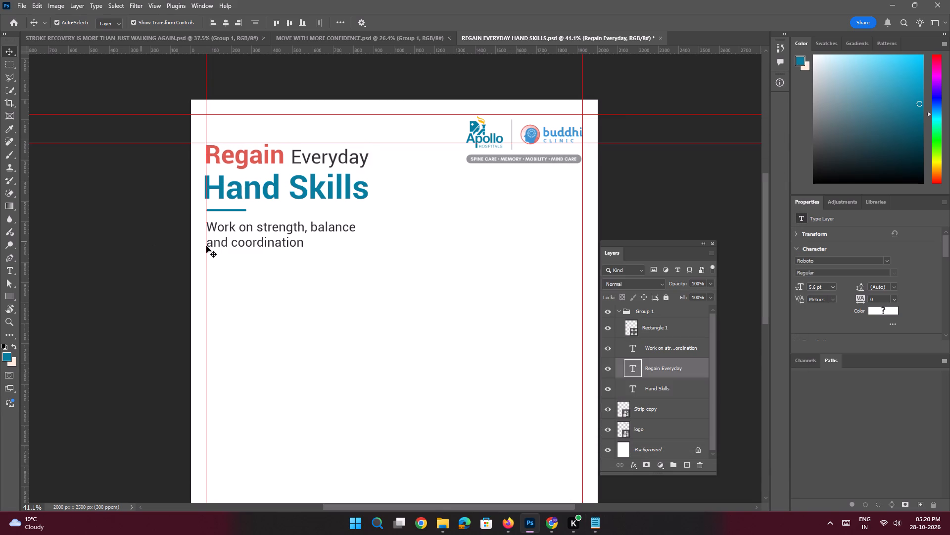
double_click(228, 238)
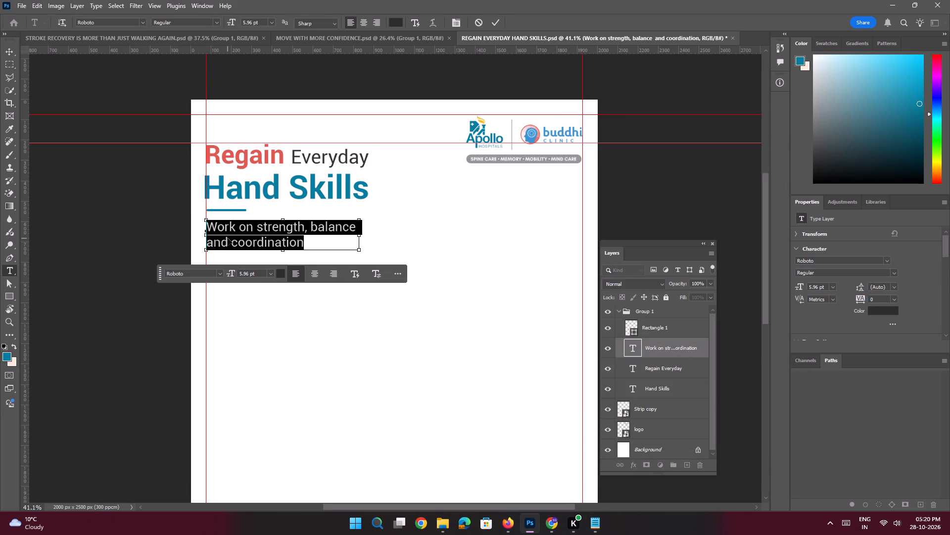
key("ctrl+v")
key("Return")
Break the subtext before "holding objects" so those words form a second line.
double_click(339, 229)
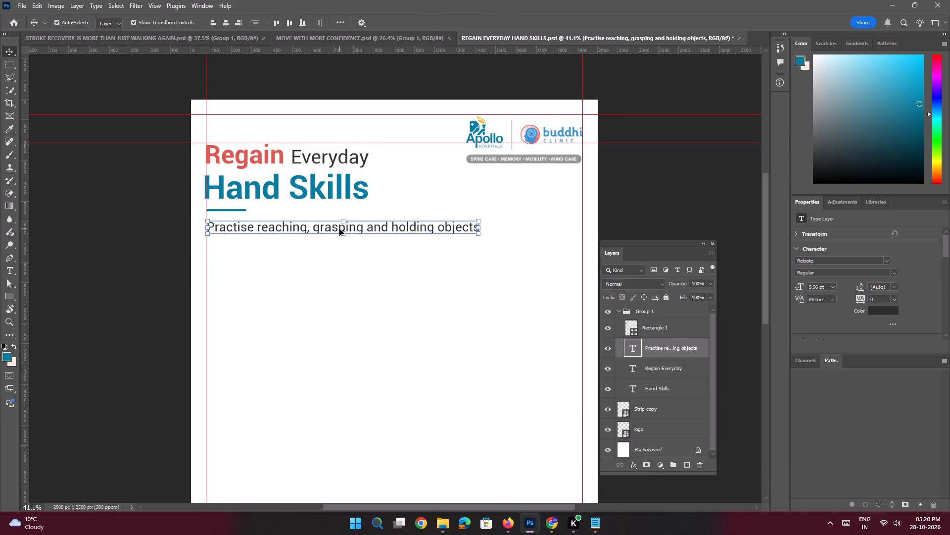
left_click(389, 228)
key("Return")
key("Return")
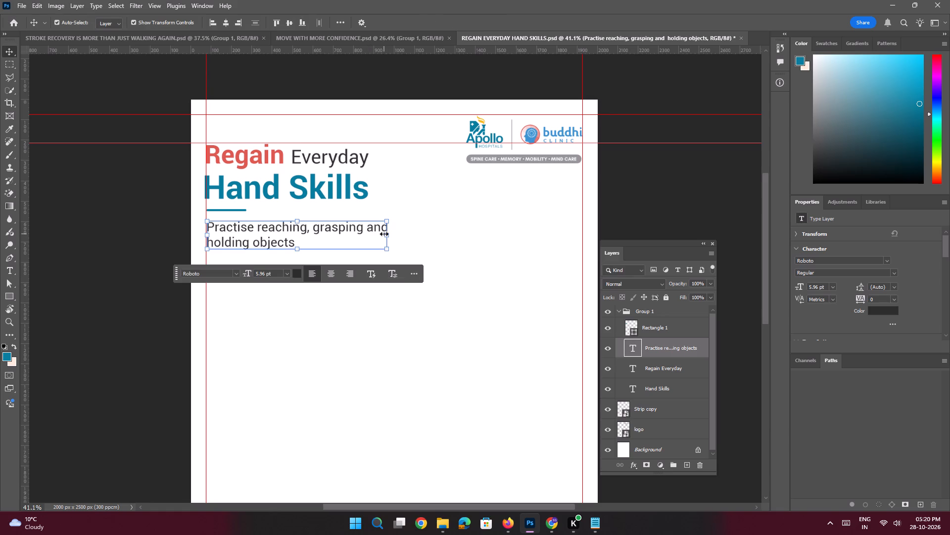
left_click(165, 244)
Download ChatGPT's generated nurse-and-treadmill image from Chrome into Downloads as the PNG "Steady treadmill steps with a nurse".
left_click(514, 524)
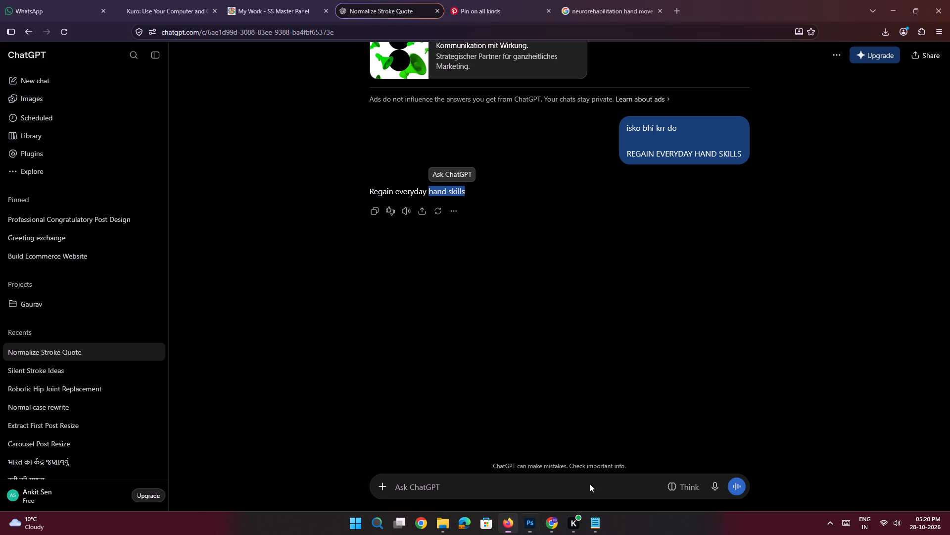
left_click(549, 524)
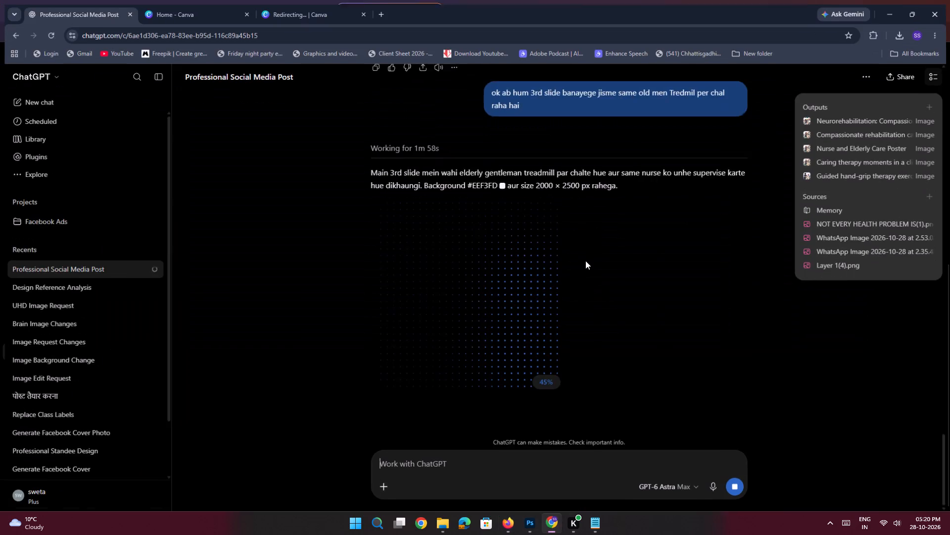
scroll(574, 252, "down", 3)
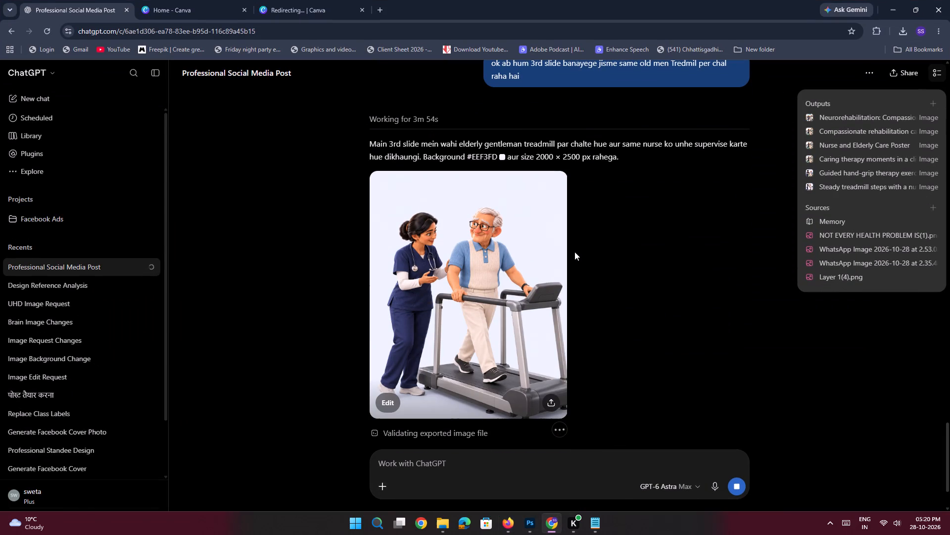
left_click(495, 278)
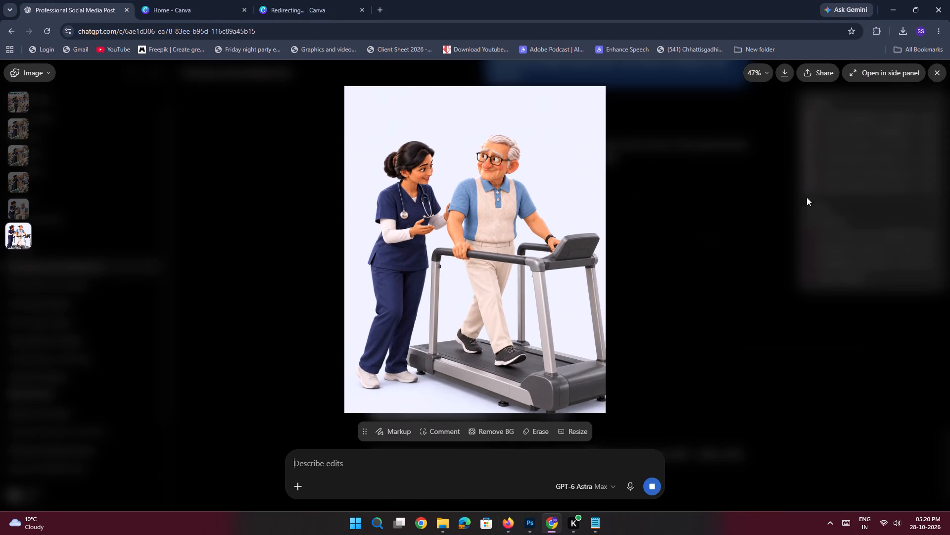
left_click(790, 76)
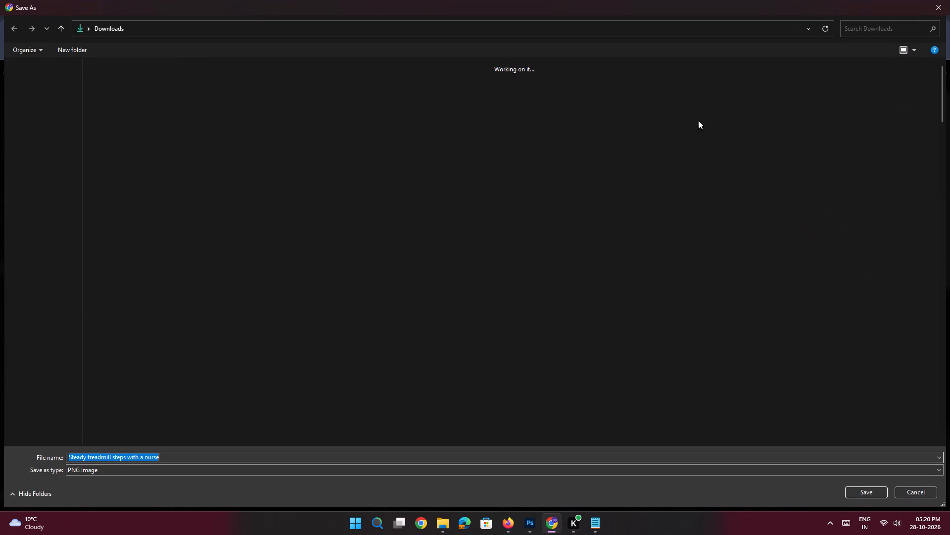
triple_click(44, 124)
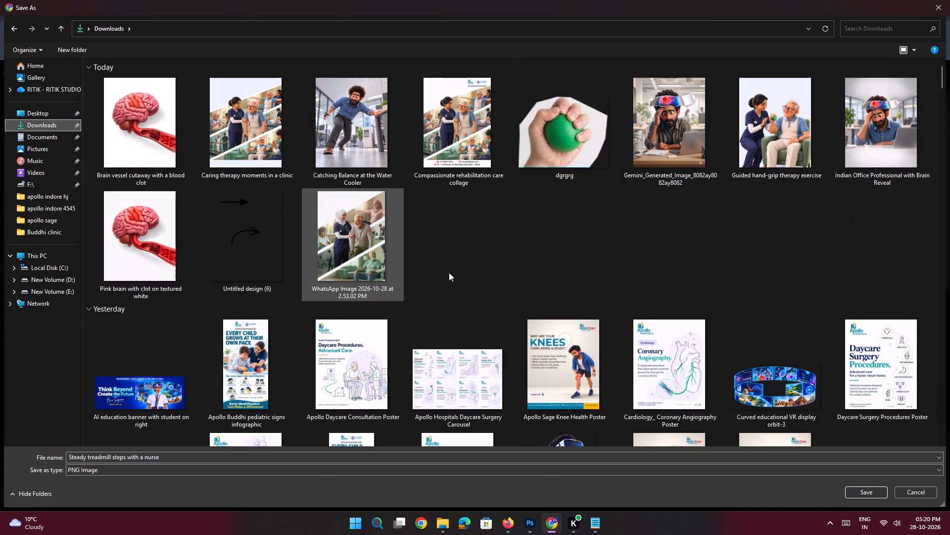
left_click(871, 490)
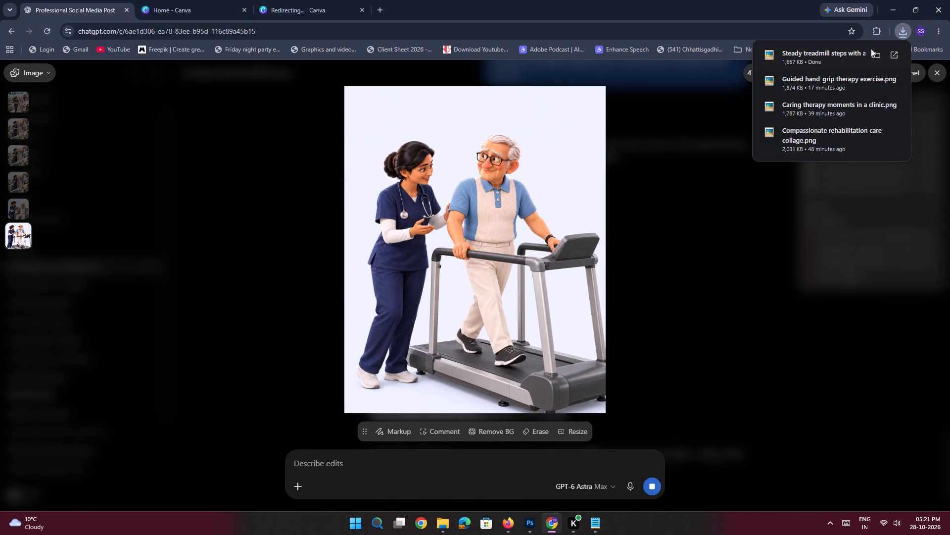
Place the downloaded treadmill image into the REGAIN EVERYDAY HAND SKILLS document in Photoshop.
left_click_drag(814, 58, 528, 516)
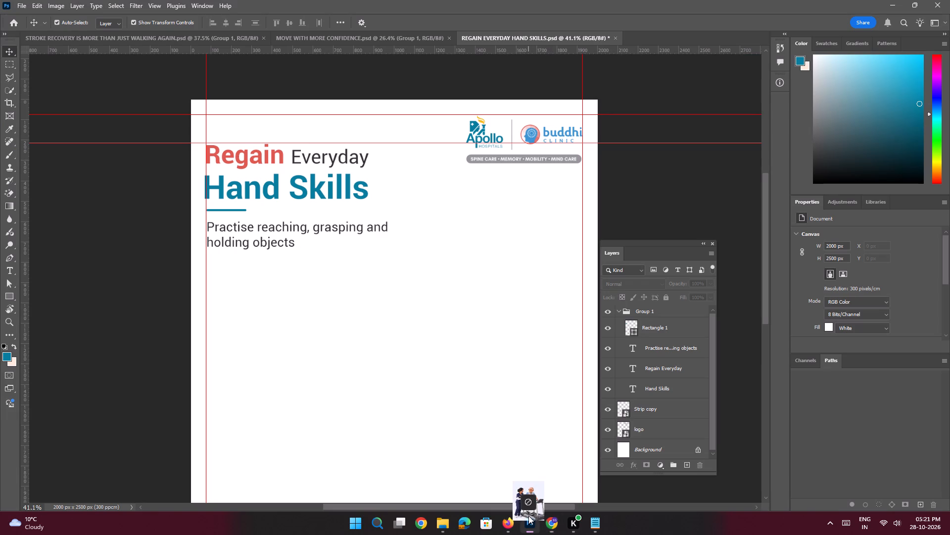
left_click_drag(528, 516, 366, 336)
key("Return")
key("Return")
Centre the treadmill image horizontally and vertically on the canvas.
key("space")
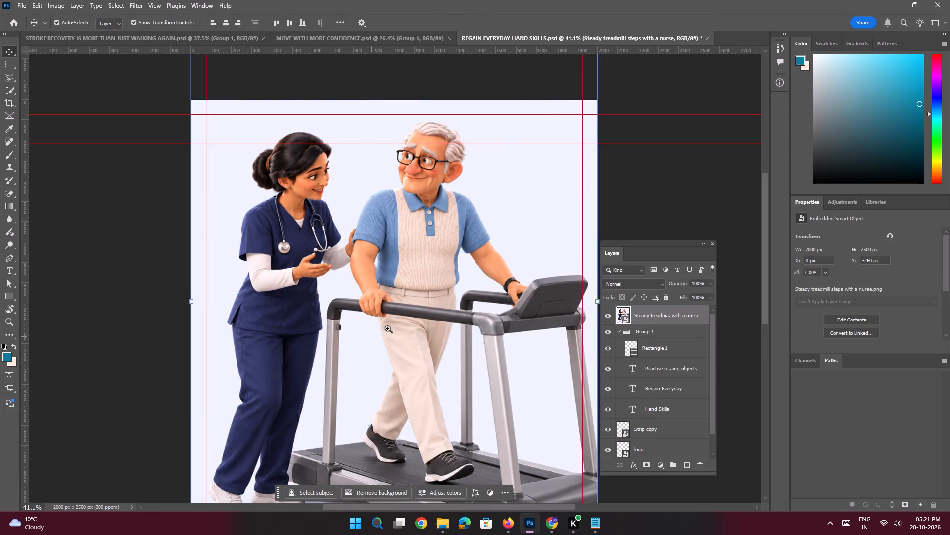
left_click_drag(389, 326, 355, 316, "ctrl")
left_click(400, 332)
left_click(228, 24)
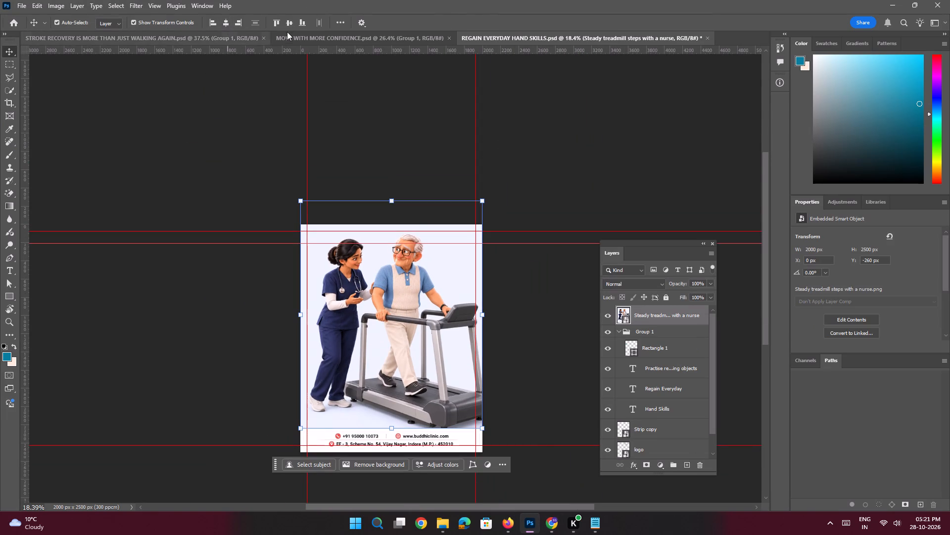
double_click(291, 25)
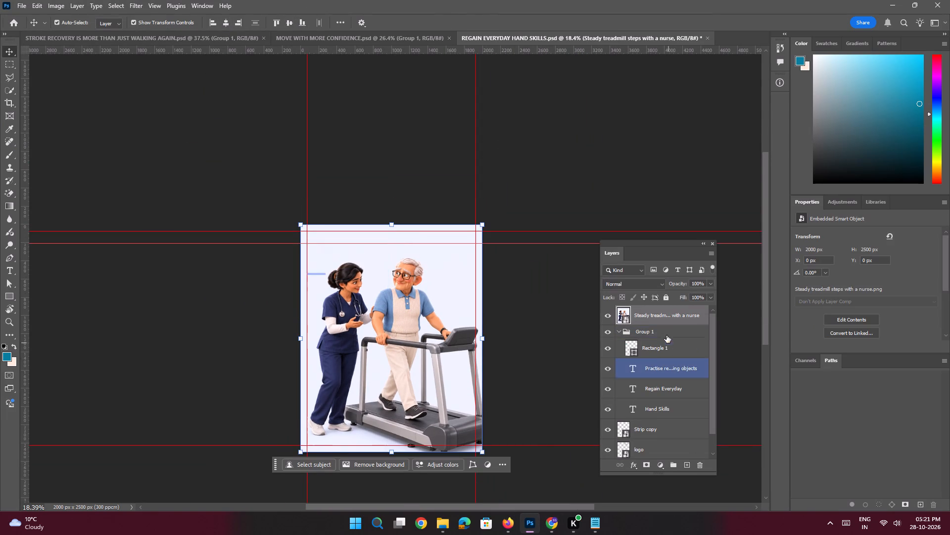
Collapse Group 1 and move the treadmill image layer beneath the logo layer, just above the Background.
left_click(619, 333)
left_click_drag(662, 315, 667, 370)
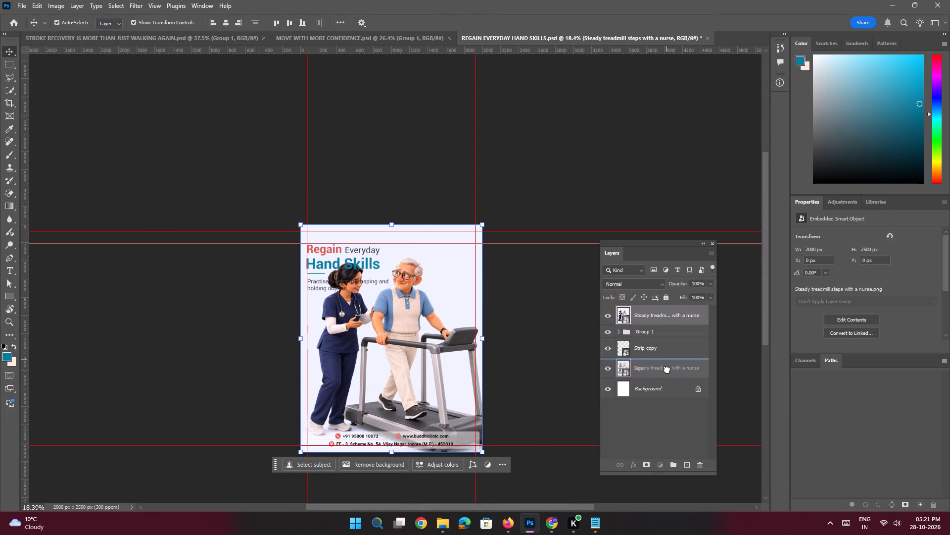
left_click_drag(667, 370, 667, 373)
left_click(237, 314)
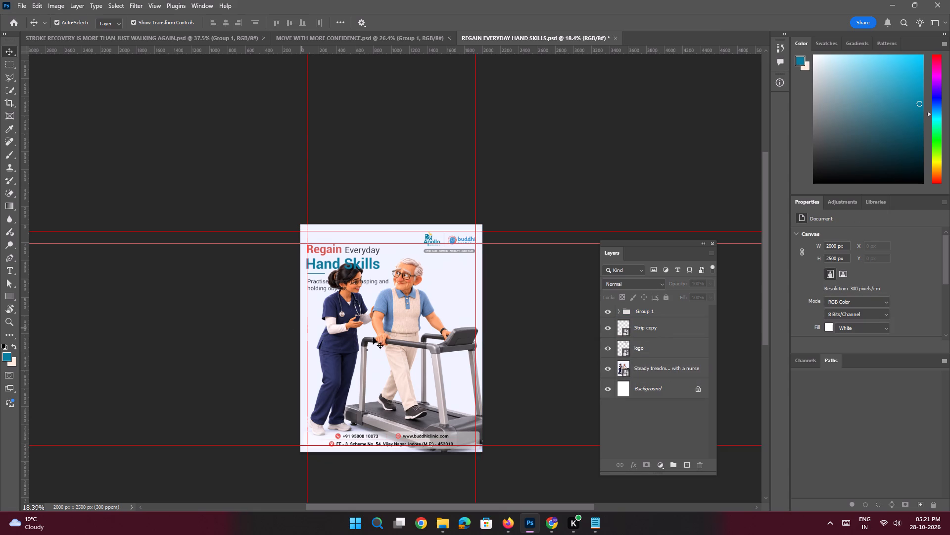
Scale the treadmill image proportionally to about 1699 × 2123 px, keeping its lower-right corner on the canvas corner.
key("space")
left_click_drag(426, 343, 445, 363, "ctrl")
left_click(444, 342)
key("space")
key("space")
key("space")
key("space")
key("space")
key("space")
left_click_drag(456, 337, 451, 322)
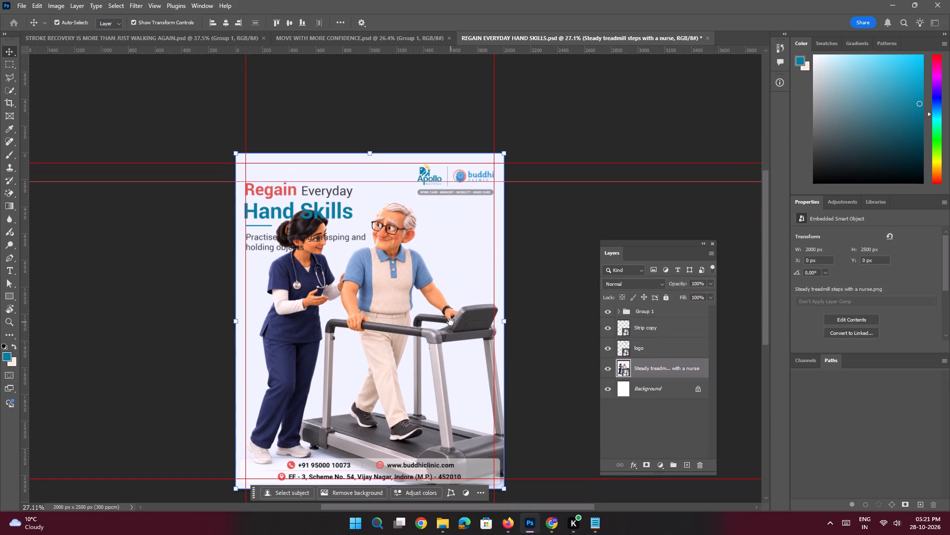
key("ctrl+t")
left_click_drag(237, 155, 274, 198)
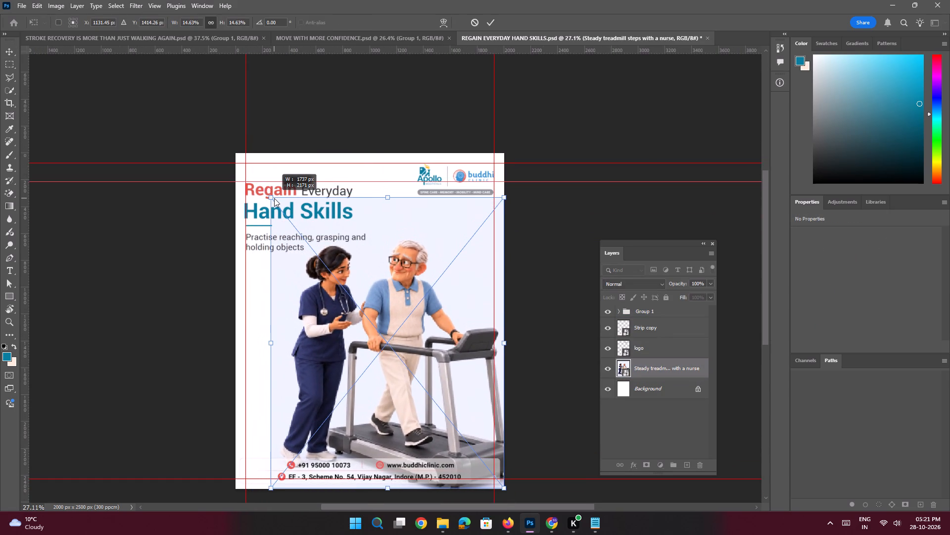
left_click_drag(274, 198, 280, 203)
key("space")
key("Return")
Select the blank strips along the canvas's top and left sides and apply Generative Fill with the prompt "Fill this image".
key("space")
key("space")
key("space")
key("space")
key("space")
key("space")
key("space")
key("space")
key("space")
key("space")
key("space")
key("space")
key("space")
key("space")
key("space")
key("space")
key("space")
key("space")
left_click_drag(445, 253, 443, 233)
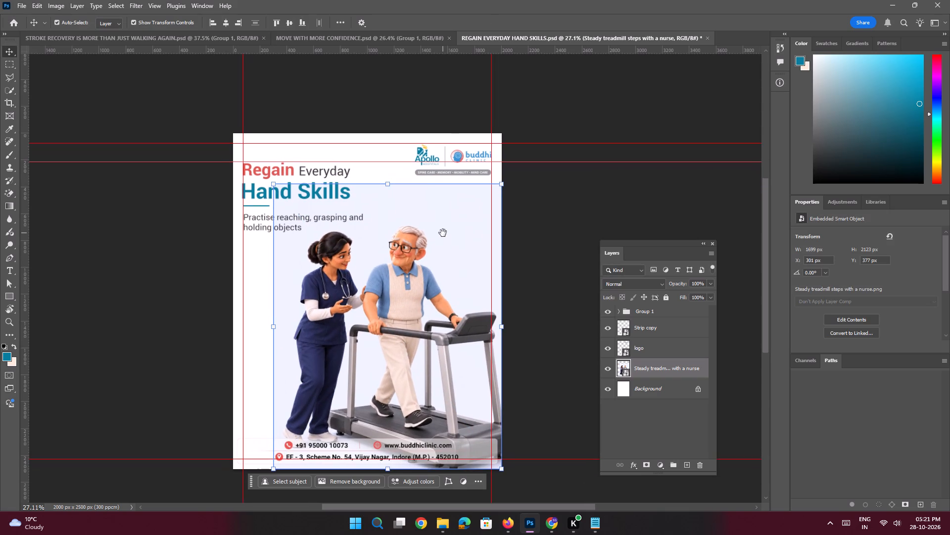
key("space")
key("space")
key("space")
key("space")
key("space")
key("space")
key("space")
key("space")
key("space")
key("space")
left_click_drag(439, 231, 438, 223)
left_click(8, 63)
key("space")
key("space")
key("space")
key("space")
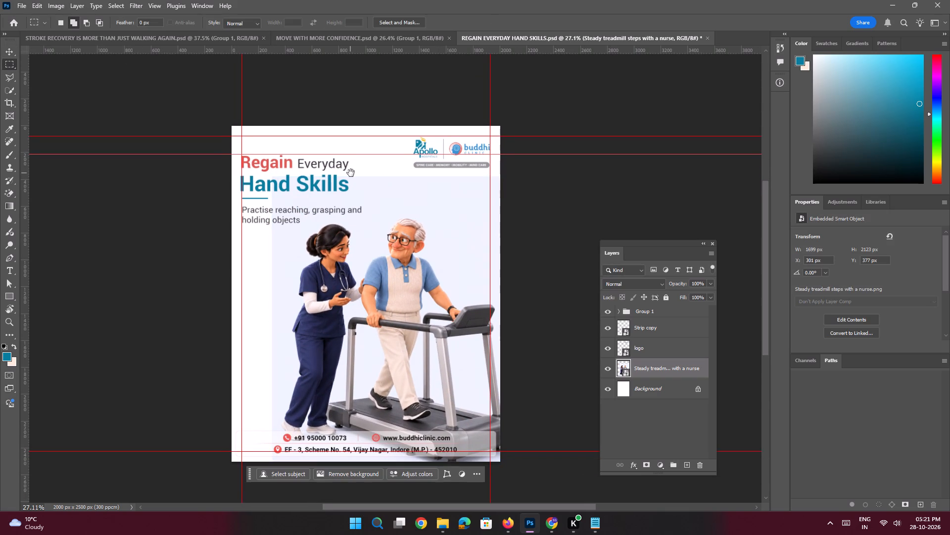
left_click_drag(351, 173, 347, 177)
left_click_drag(218, 118, 574, 181)
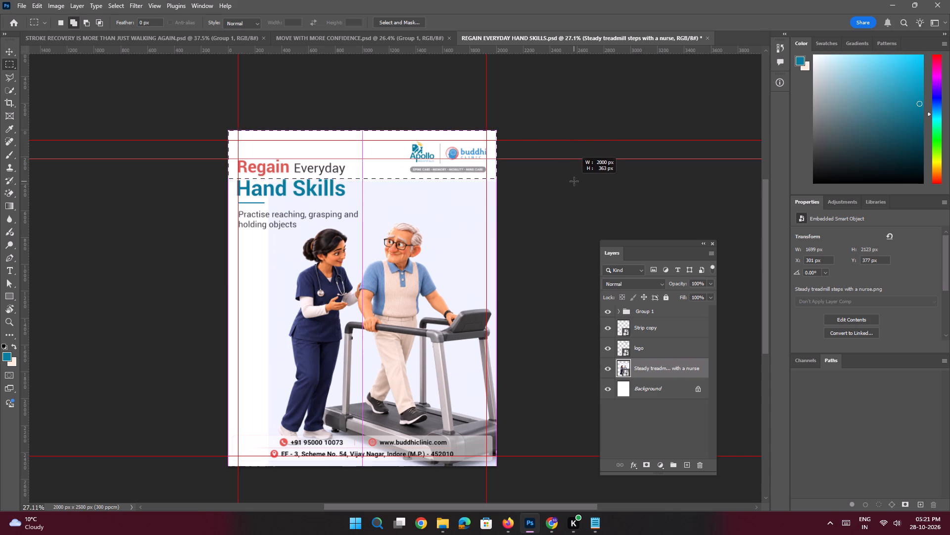
left_click_drag(574, 181, 574, 182)
left_click_drag(197, 115, 276, 425, "shift")
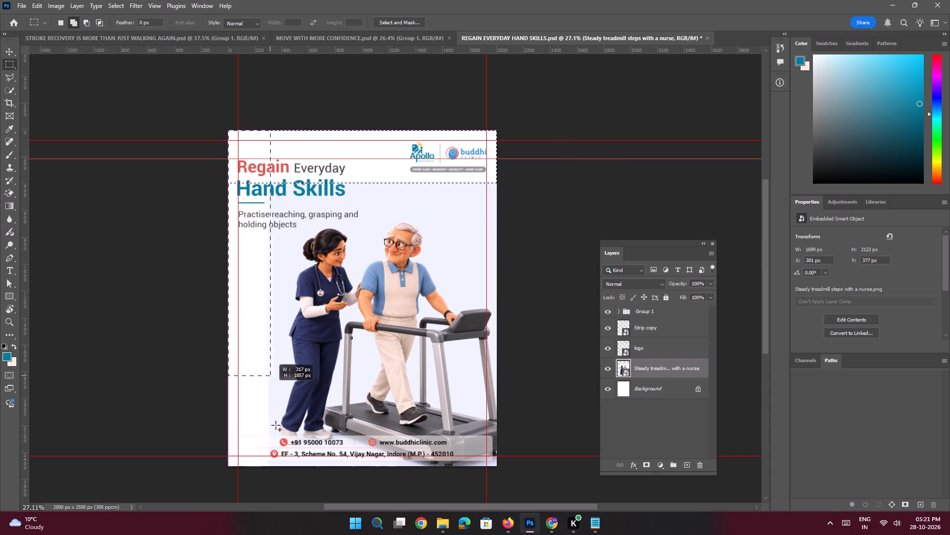
left_click_drag(276, 425, 271, 485, "shift")
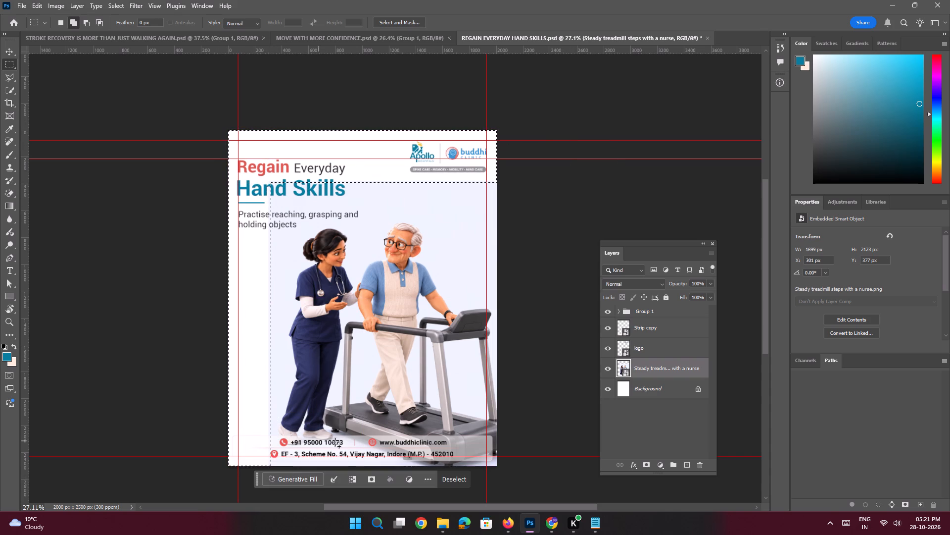
left_click(291, 483)
type("Fill this image")
key("space")
key("Return")
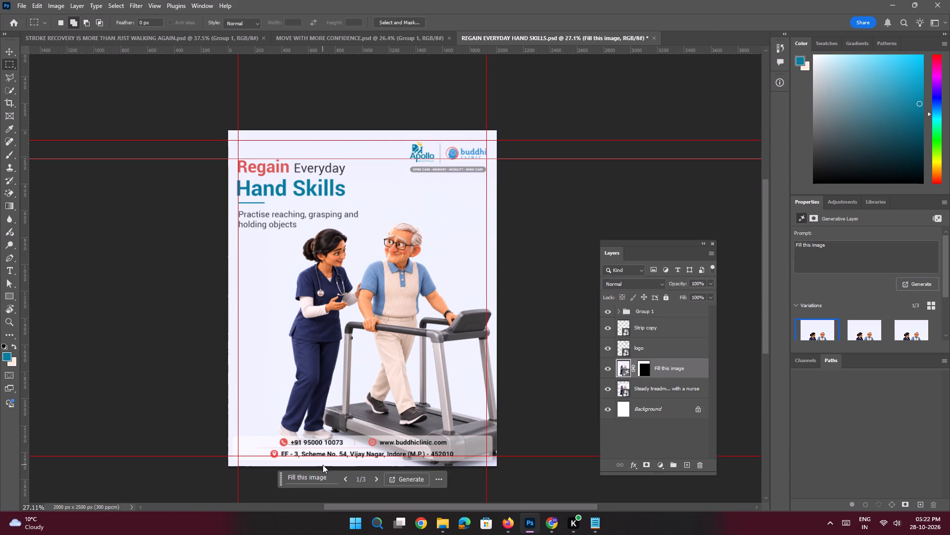
Convert the generative fill layer and the treadmill image layer together into one smart object.
left_click(670, 390, "shift")
right_click(665, 374)
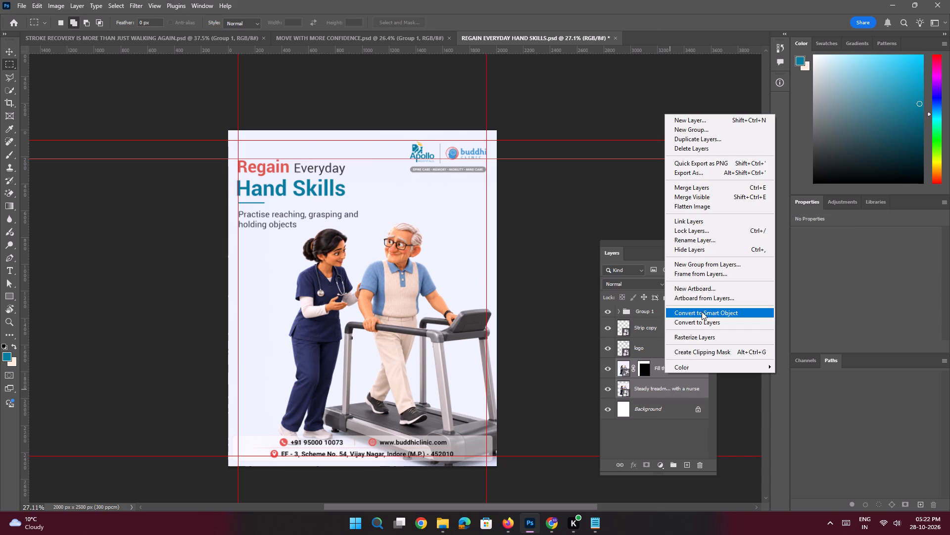
left_click(702, 312)
Copy the "Fill this image" layer with the seated man and green ball from MOVE WITH MORE CONFIDENCE into REGAIN EVERYDAY HAND SKILLS.
key("space")
key("space")
key("space")
key("space")
key("space")
key("space")
key("space")
left_click_drag(361, 276, 367, 281)
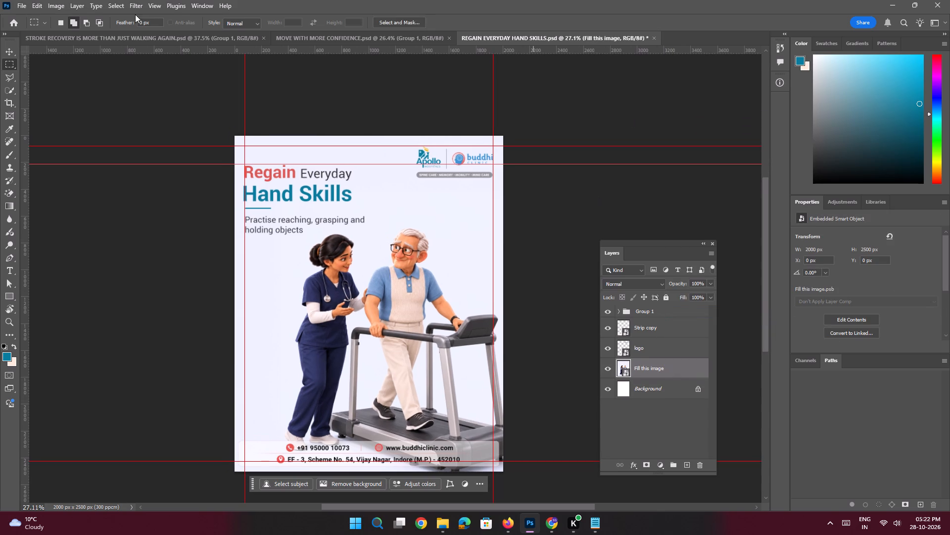
left_click(7, 47)
left_click(71, 153)
left_click(387, 41)
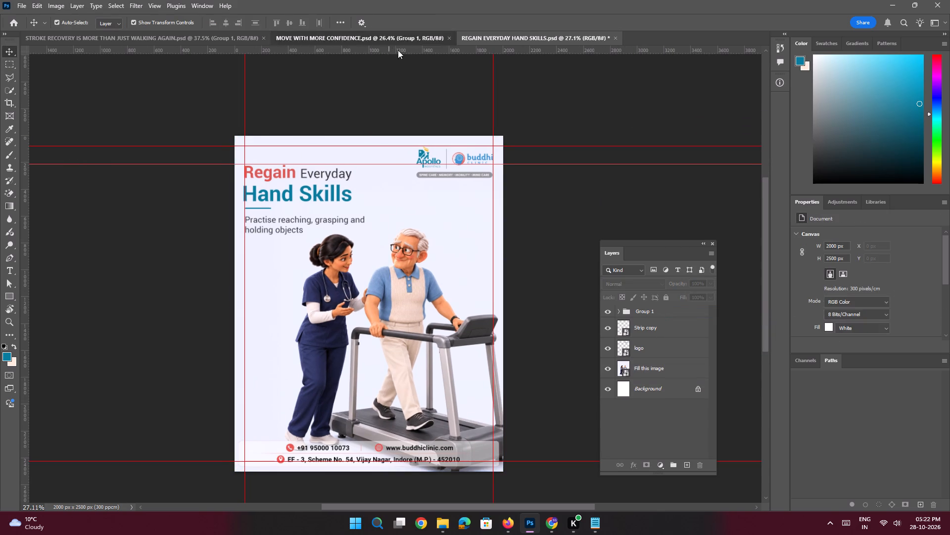
left_click(403, 232)
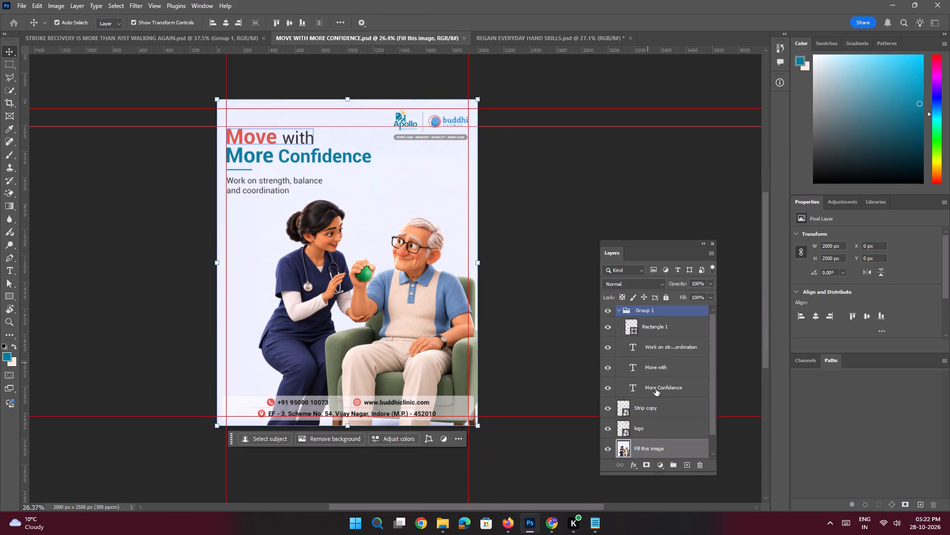
left_click_drag(646, 444, 505, 36)
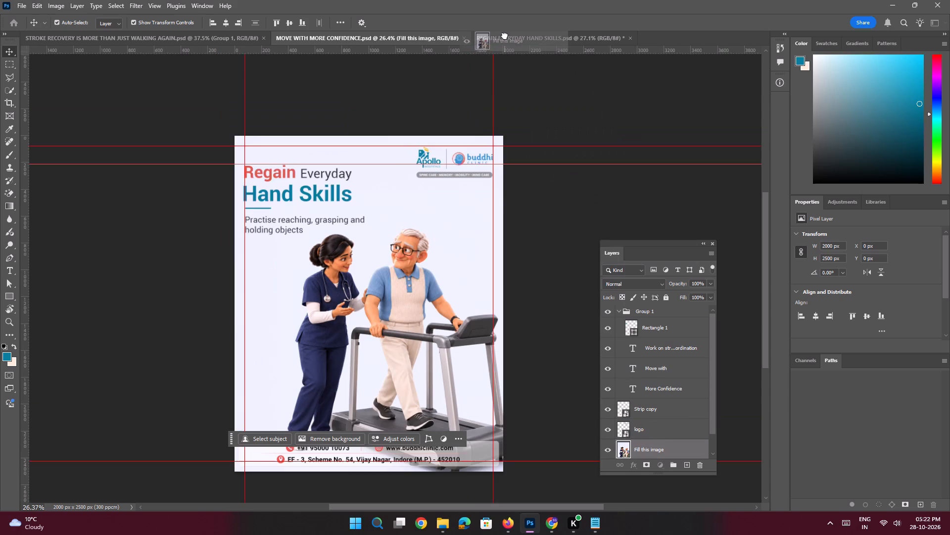
left_click_drag(505, 36, 388, 324)
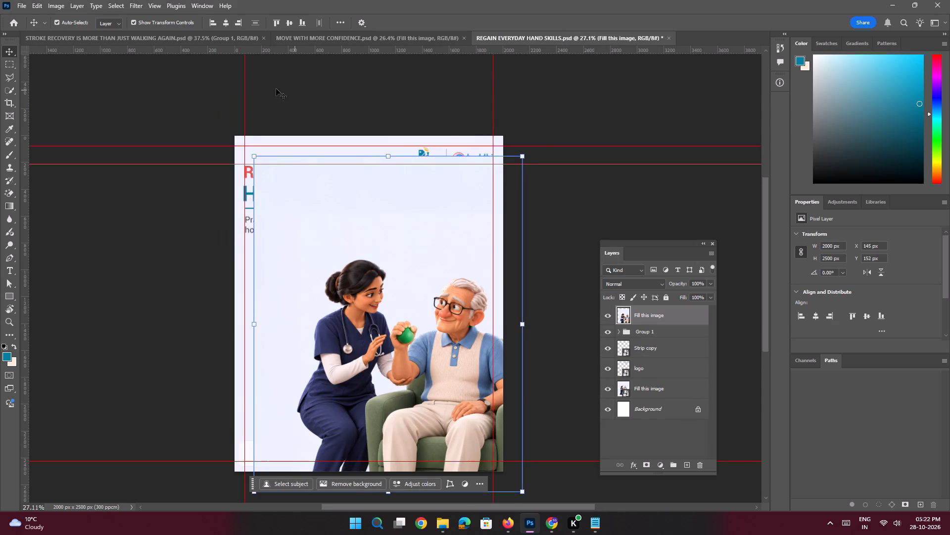
Centre the copied green-ball image horizontally and vertically on the canvas.
left_click(226, 24)
left_click(288, 25)
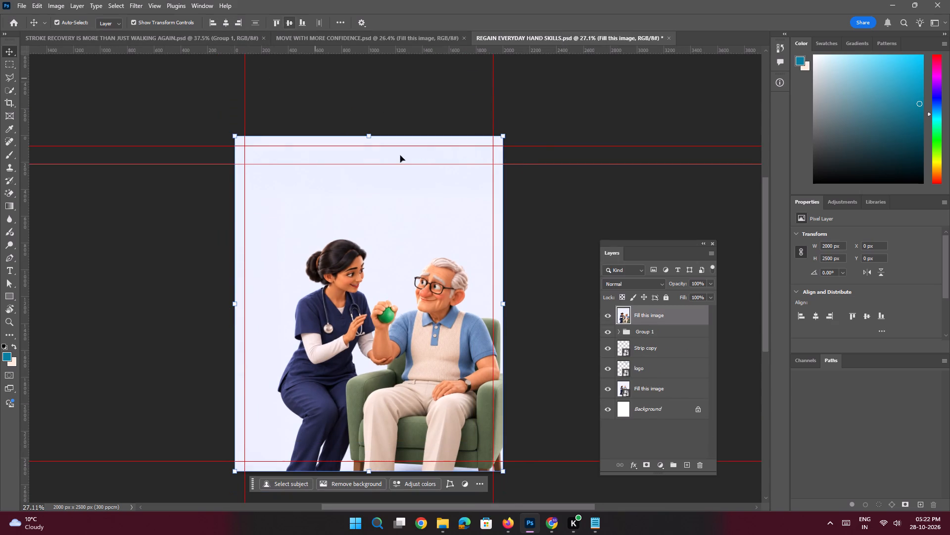
Move the green-ball image layer below the text group, contact strip and logo, directly above the treadmill image layer.
left_click_drag(654, 317, 663, 376)
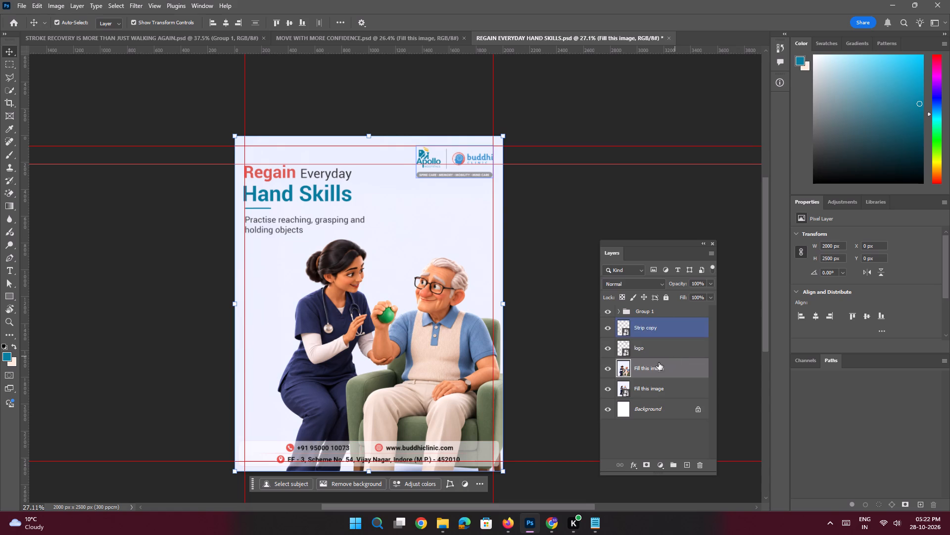
Copy the treadmill "Fill this image" layer from REGAIN EVERYDAY HAND SKILLS into MOVE WITH MORE CONFIDENCE.
left_click(649, 390)
left_click_drag(650, 387, 328, 38)
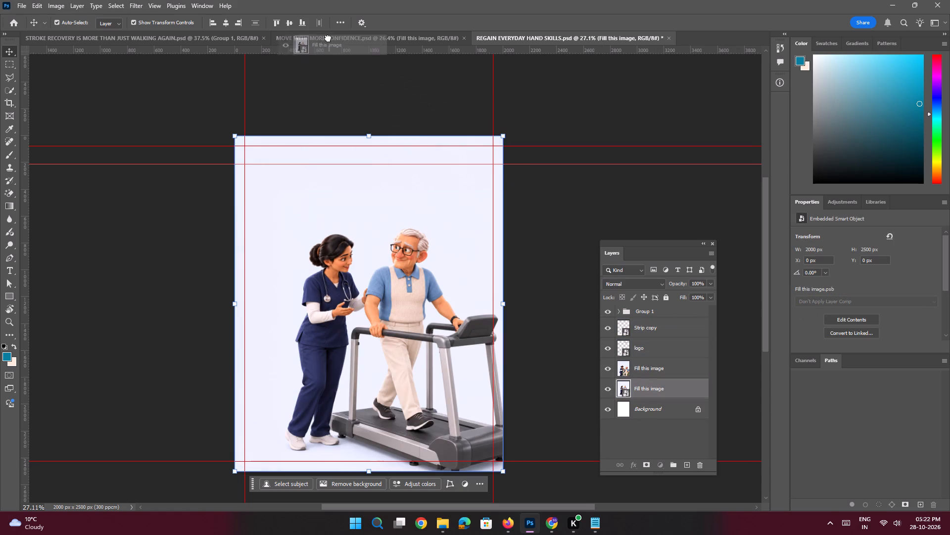
left_click_drag(328, 38, 332, 243)
key("Return")
key("Return")
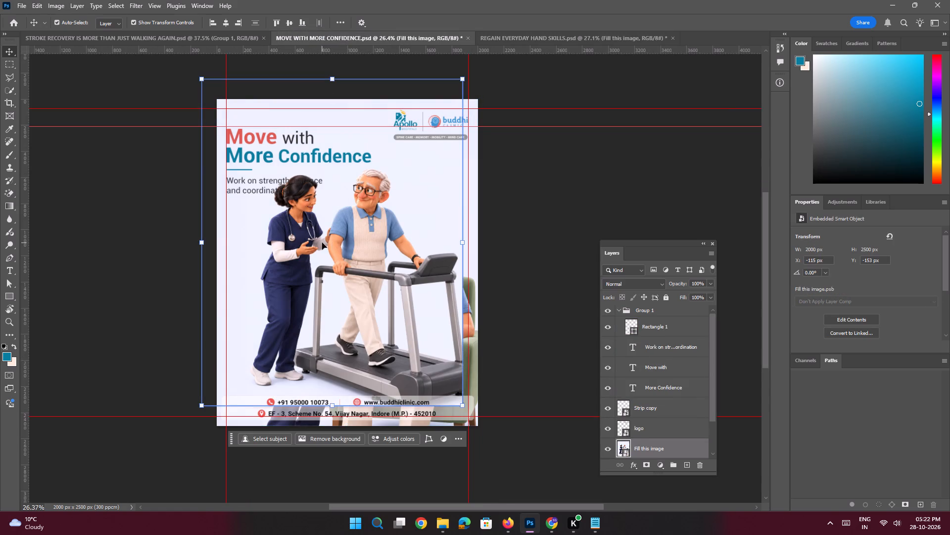
Centre the copied treadmill image horizontally and vertically on the MOVE WITH MORE CONFIDENCE canvas.
scroll(657, 352, "up", 6)
scroll(661, 383, "down", 3)
left_click(228, 25)
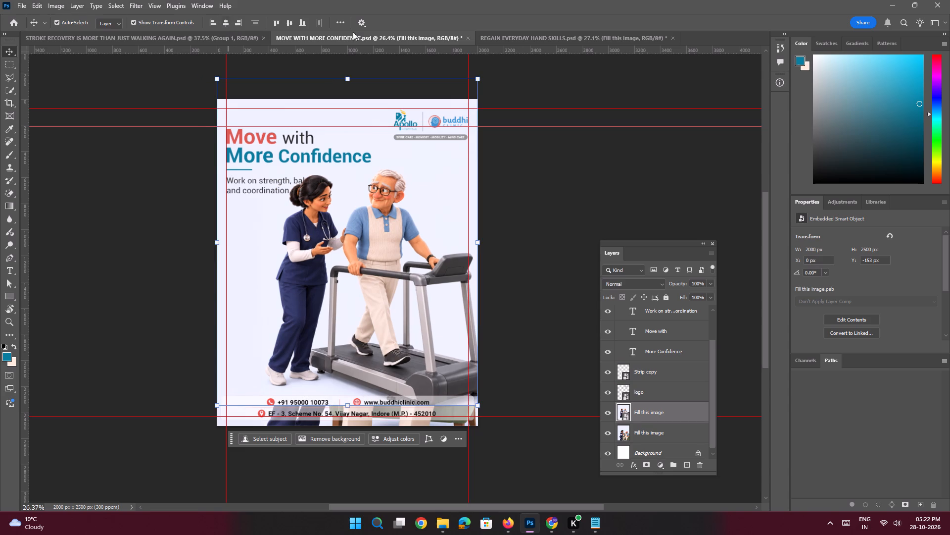
left_click(292, 24)
left_click(196, 193)
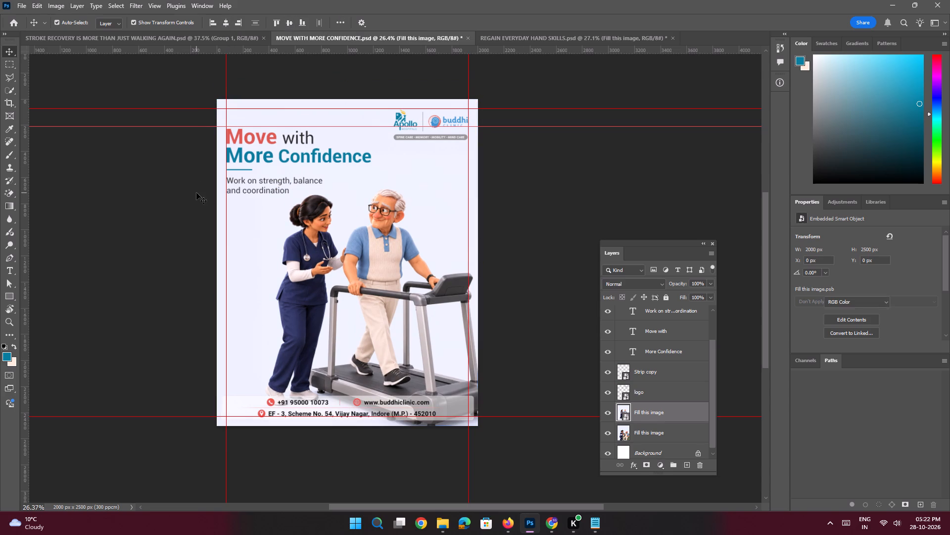
Save the MOVE WITH MORE CONFIDENCE document.
key("space")
key("space")
key("space")
key("space")
key("space")
key("space")
key("space")
left_click(403, 238)
key("ctrl+s")
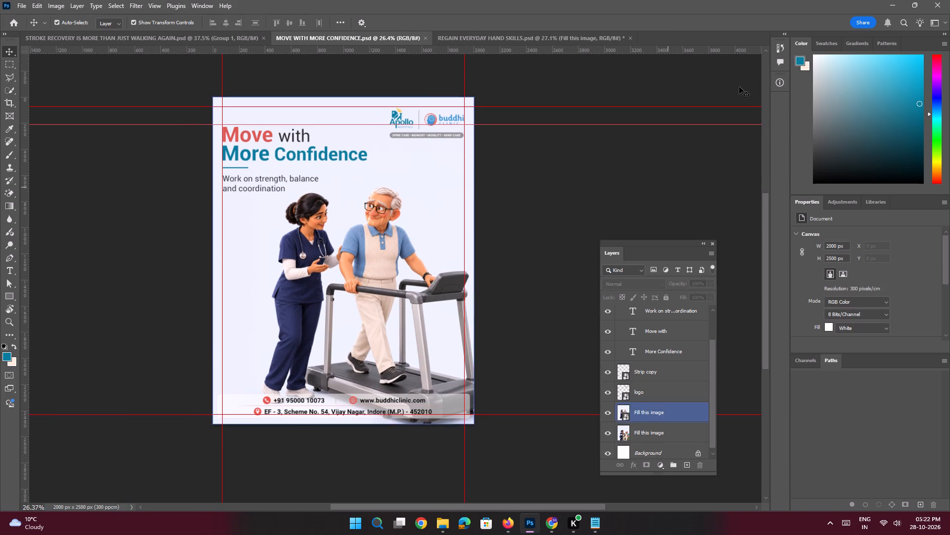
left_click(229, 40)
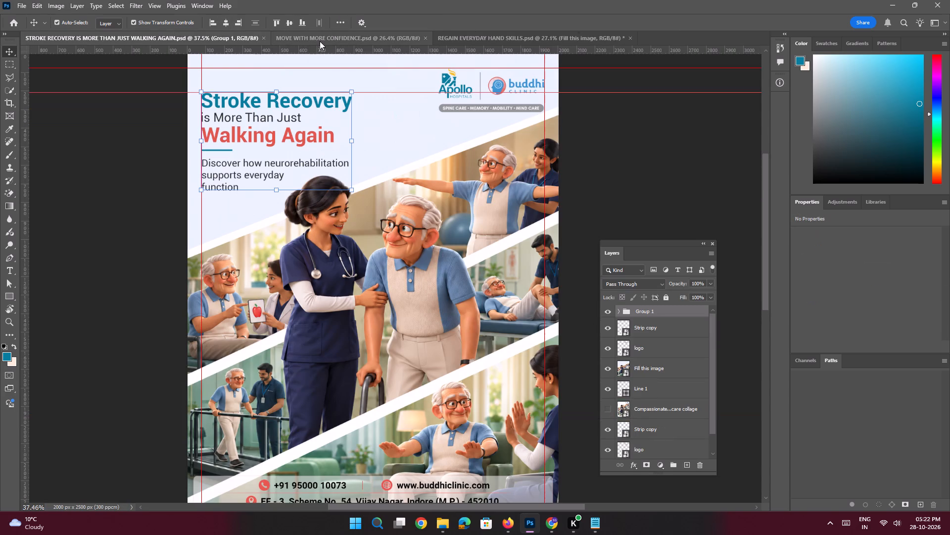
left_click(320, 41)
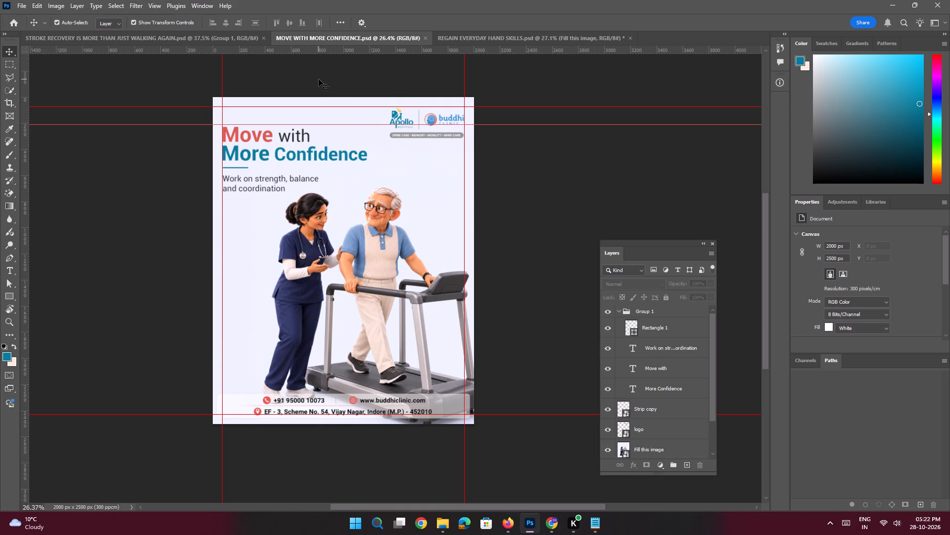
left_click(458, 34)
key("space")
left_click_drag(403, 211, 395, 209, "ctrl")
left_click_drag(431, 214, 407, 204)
Create a new blank 2000 × 2500 px document for the next slide.
key("ctrl+n")
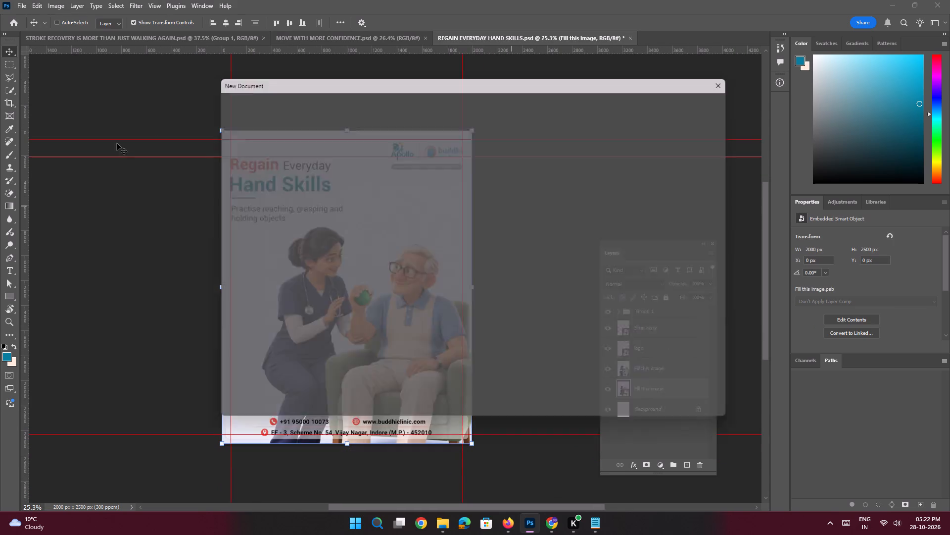
double_click(268, 187)
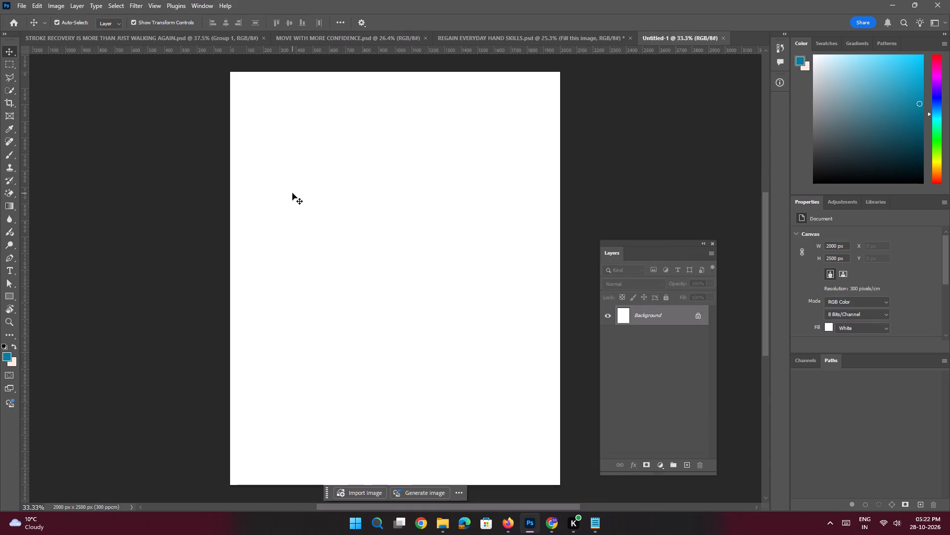
Add a red guide layout to the blank document with 75 px margins on all four sides.
key("space")
left_click_drag(359, 230, 349, 227, "ctrl")
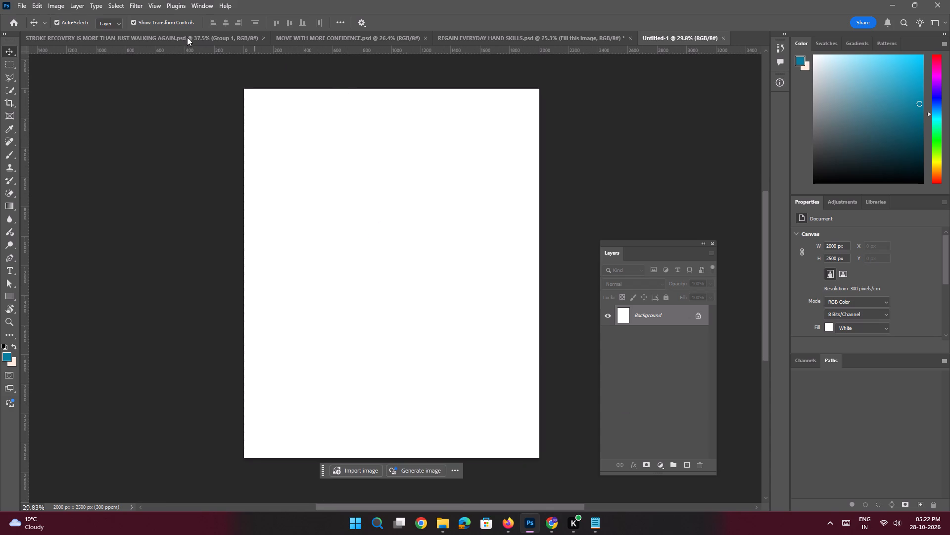
left_click(159, 2)
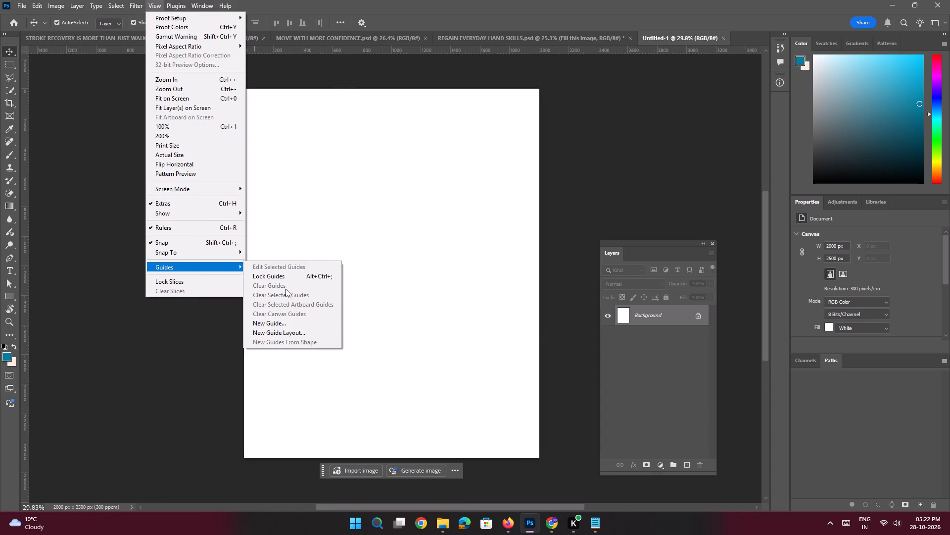
left_click(283, 333)
left_click(531, 111)
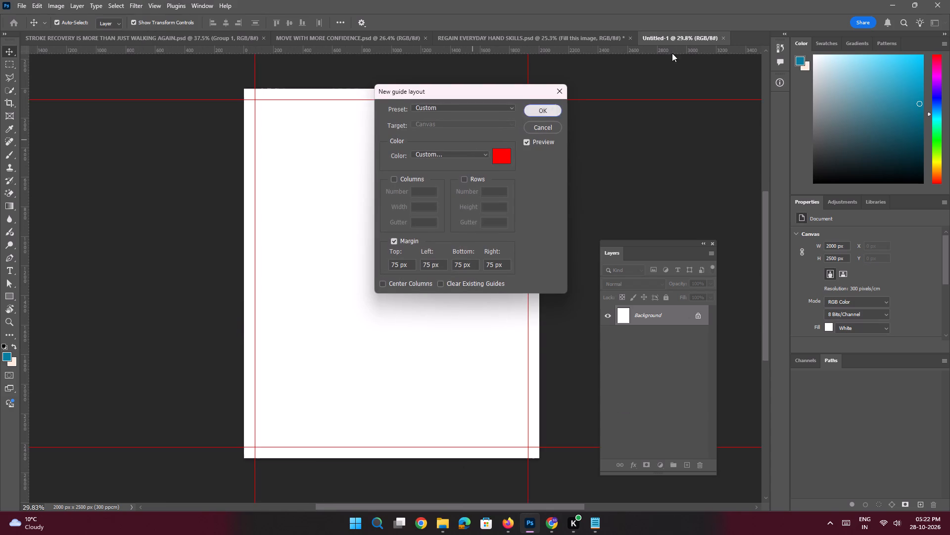
Copy the logo layer from REGAIN EVERYDAY HAND SKILLS into the new blank document.
left_click(553, 32)
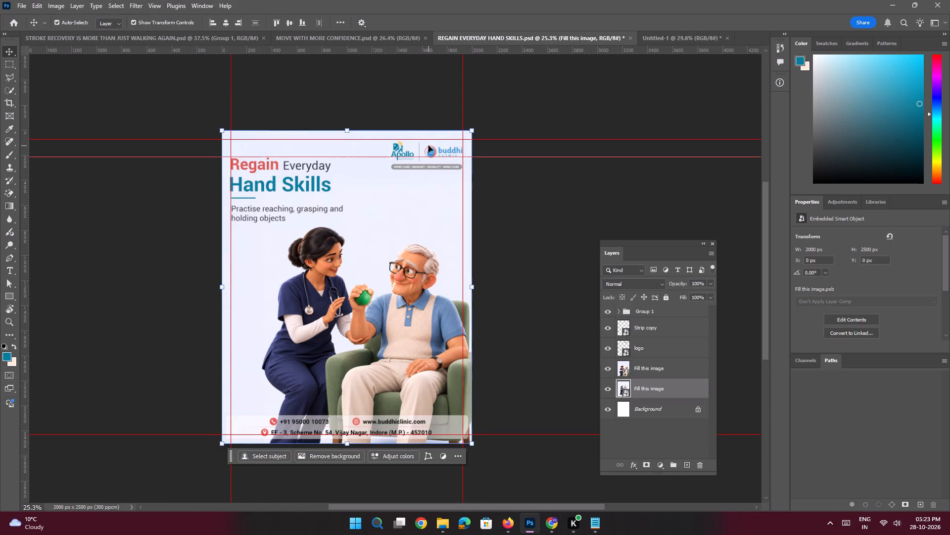
left_click(501, 186)
left_click(431, 151)
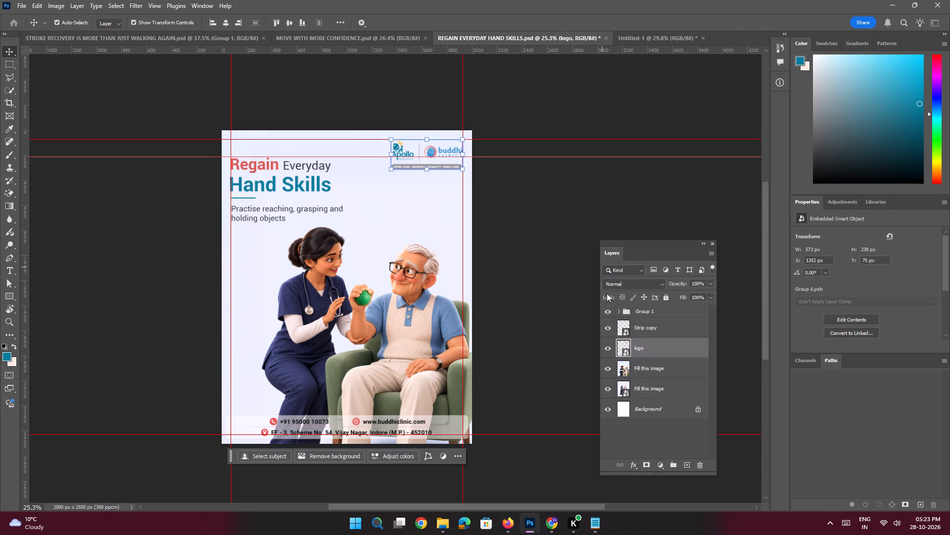
left_click_drag(641, 343, 581, 82)
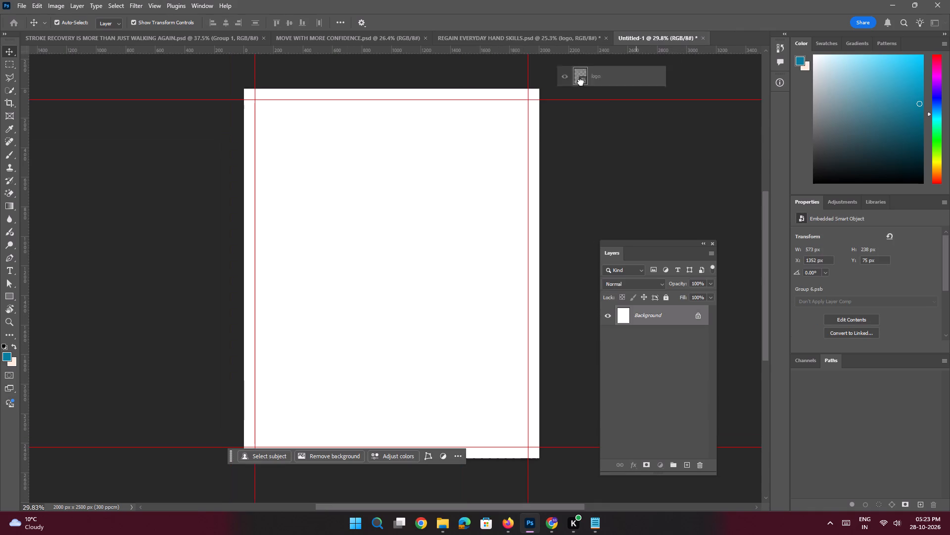
left_click_drag(581, 82, 478, 119)
Align the logo with the top and right margin guides, at X 1352 px and Y 75 px.
key("space")
left_click_drag(499, 105, 533, 161, "ctrl")
left_click_drag(529, 135, 497, 168)
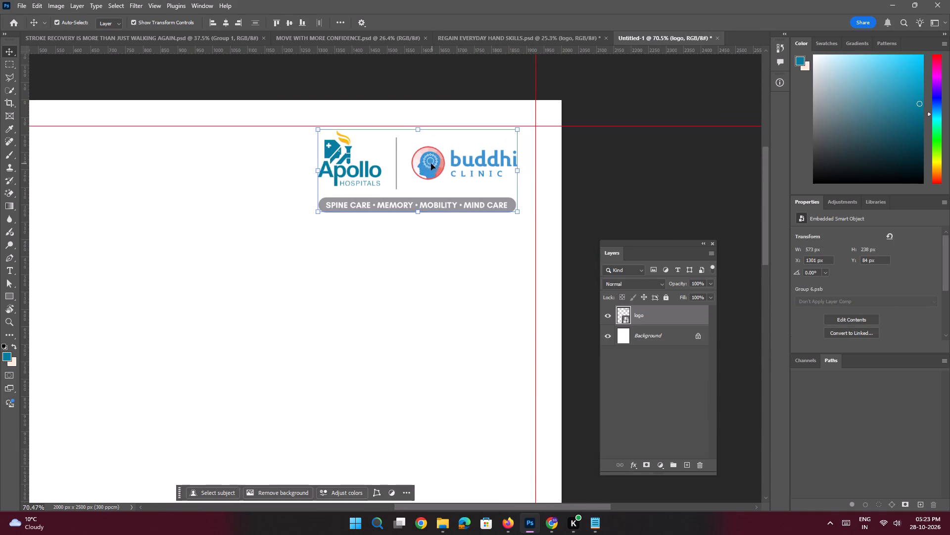
left_click_drag(430, 163, 448, 161)
Copy the "Strip copy" contact strip from REGAIN EVERYDAY HAND SKILLS into the new document.
key("space")
left_click_drag(450, 165, 401, 152, "ctrl")
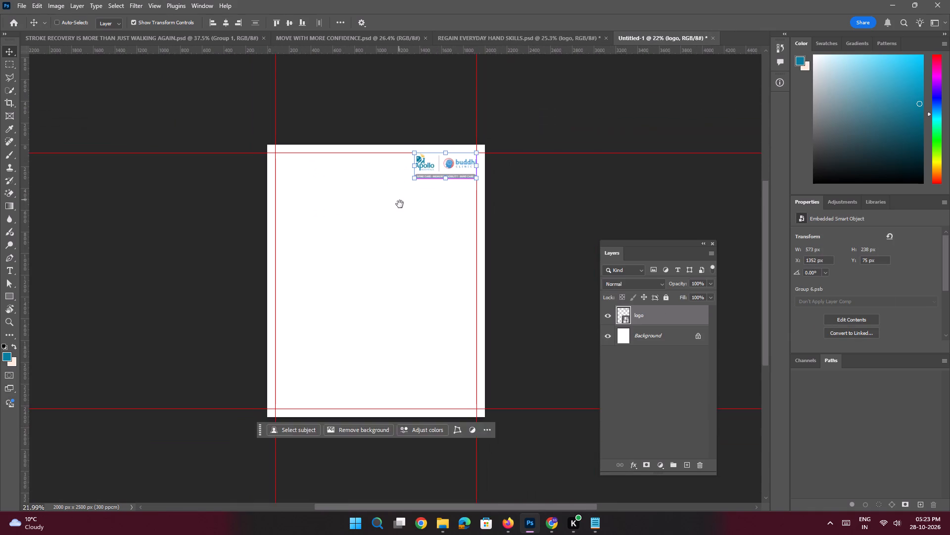
left_click_drag(402, 205, 405, 195)
left_click(497, 37)
key("space")
key("space")
key("space")
key("space")
key("space")
key("space")
left_click_drag(407, 240, 413, 200)
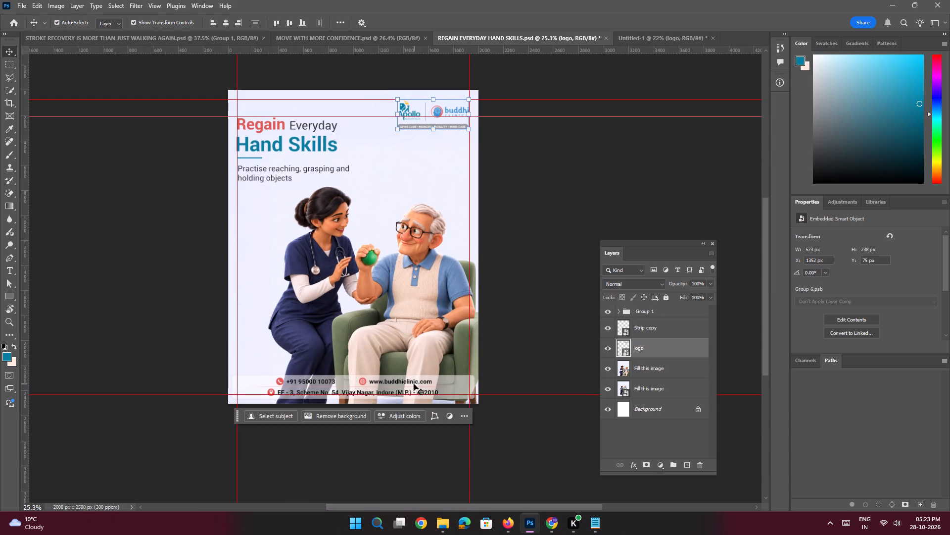
left_click(414, 384)
left_click_drag(660, 325, 648, 38)
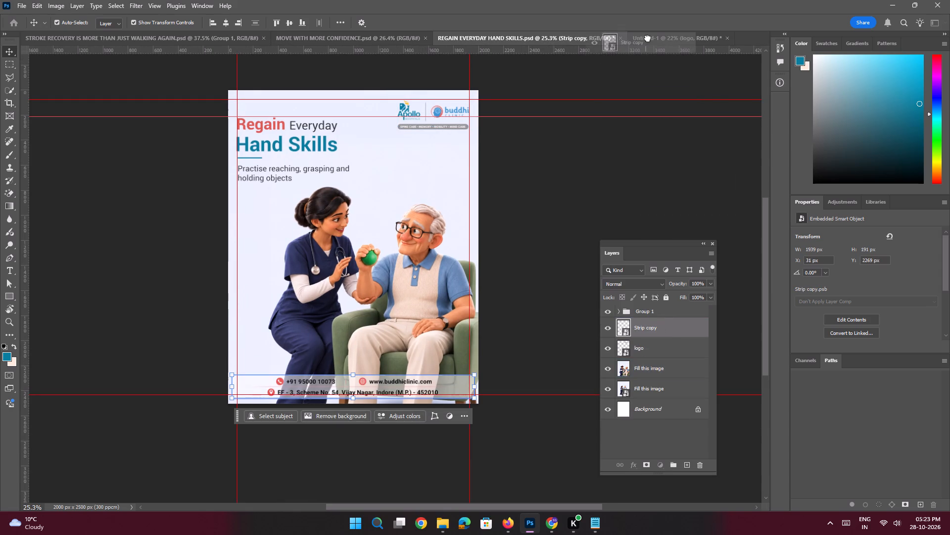
left_click_drag(648, 38, 398, 305)
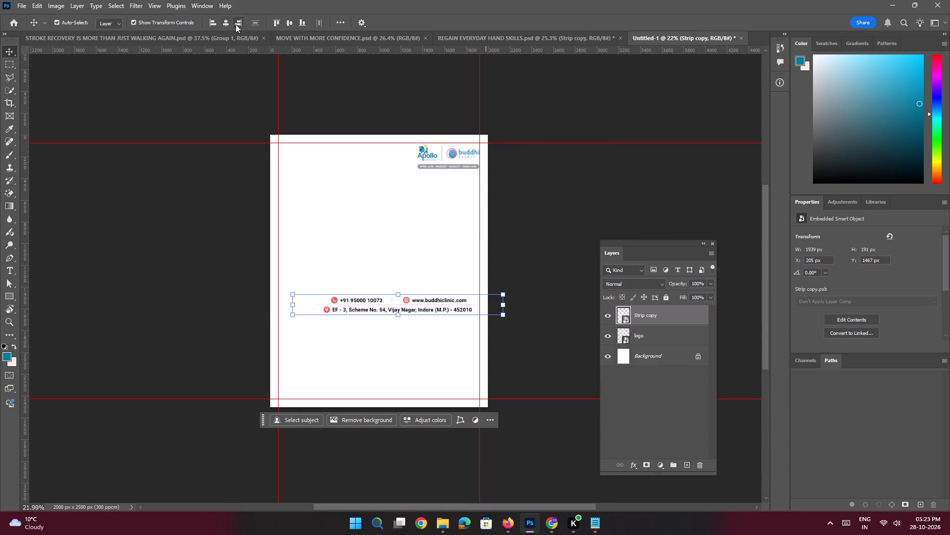
Centre the contact strip horizontally and align it to the bottom edge of the canvas.
double_click(229, 26)
left_click(306, 27)
left_click(237, 185)
Move the contact strip slightly up from the canvas's bottom edge, keeping it horizontally centred.
key("space")
left_click_drag(336, 393, 338, 394, "ctrl")
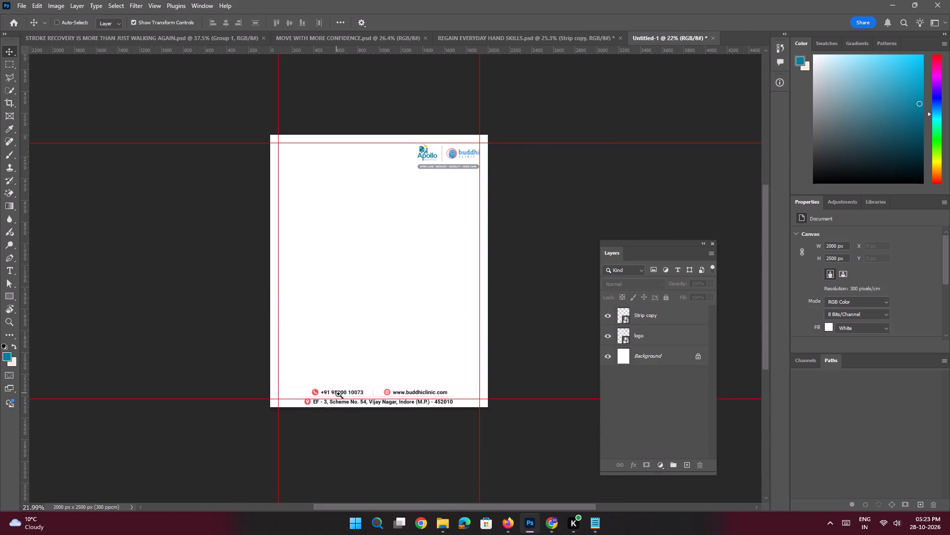
left_click_drag(338, 394, 383, 425, "ctrl")
left_click(361, 399)
left_click_drag(382, 394, 384, 381, "shift")
key("space")
left_click_drag(402, 324, 373, 315, "ctrl")
left_click(259, 274)
key("space")
left_click_drag(371, 286, 349, 280, "ctrl")
left_click_drag(403, 244, 401, 260)
left_click(278, 238)
left_click(603, 526)
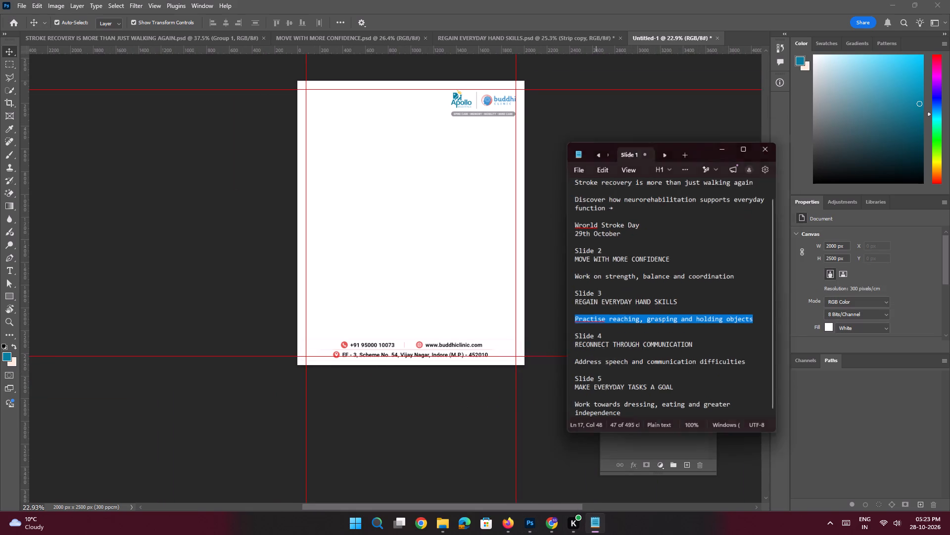
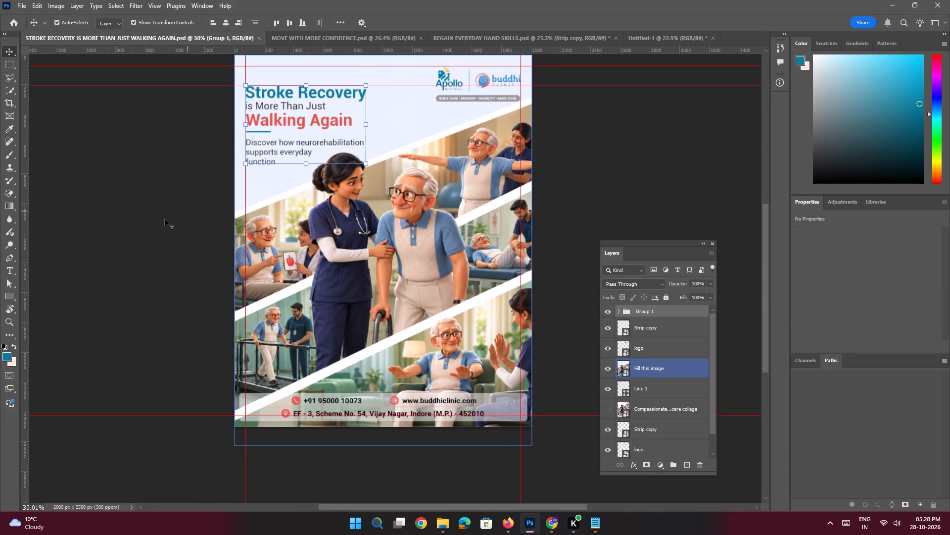
left_click(161, 221)
key("ctrl+s")
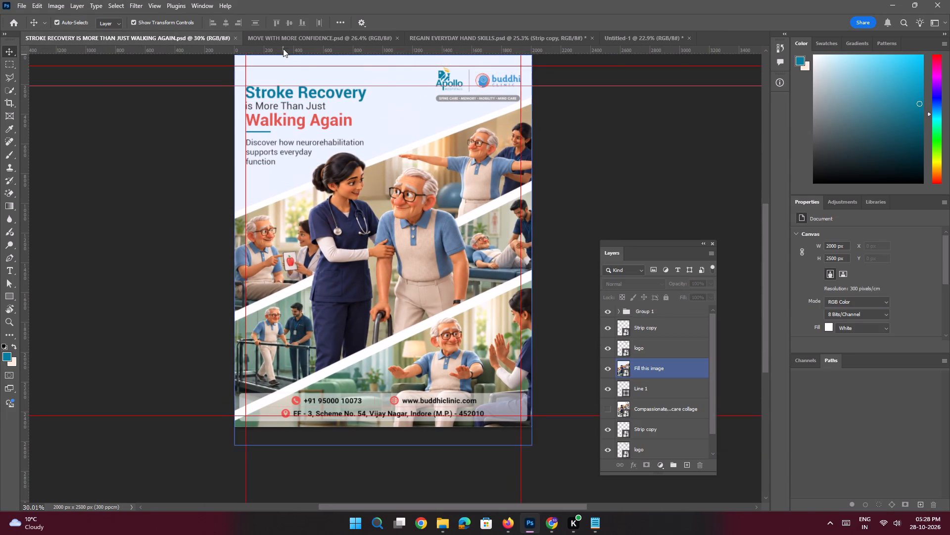
Glance at the "MOVE WITH MORE CONFIDENCE" slide, return to the Stroke Recovery cover and set the Move tool's Auto-Select to Group.
left_click(282, 43)
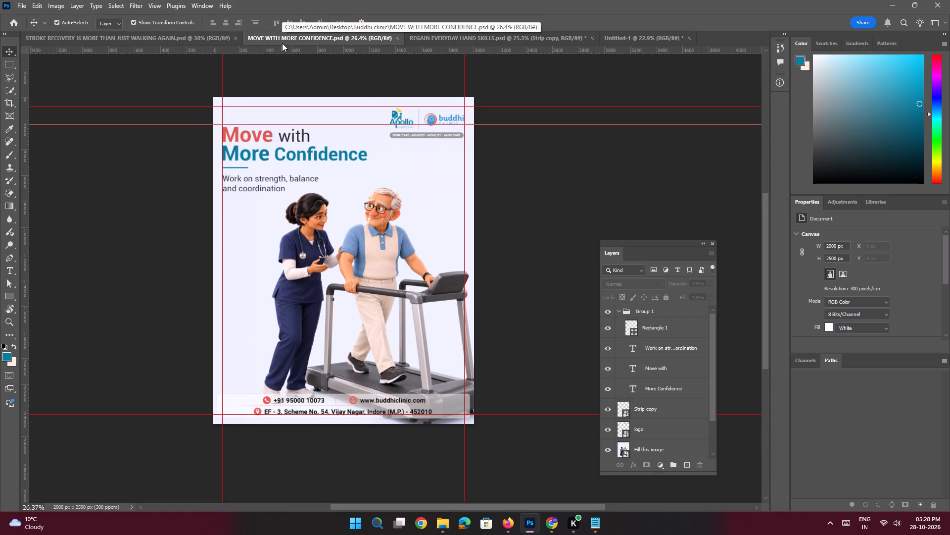
left_click(188, 39)
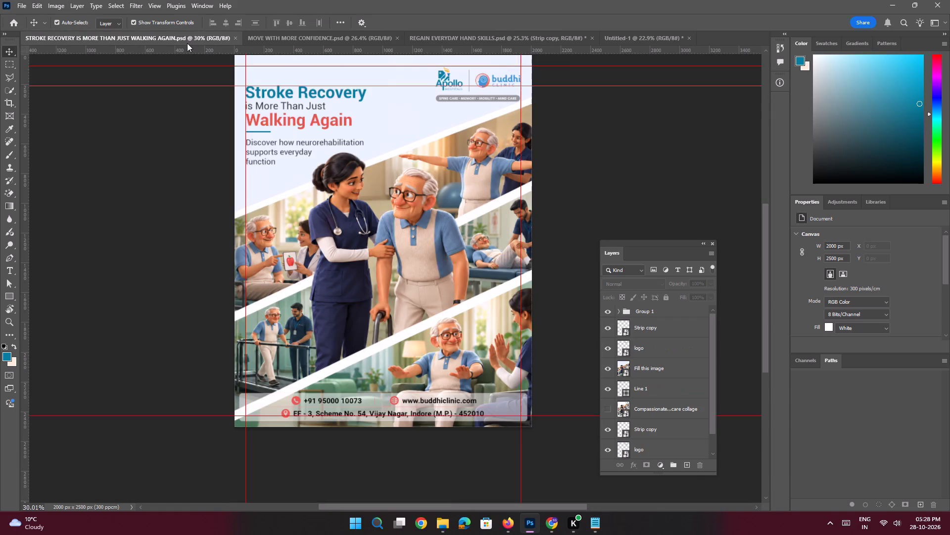
key("space")
left_click(114, 25)
left_click(112, 32)
left_click(143, 134)
Select the cover's heading text group and examine the heading, supporting line and collage artwork up close.
key("space")
left_click_drag(266, 108, 291, 146, "ctrl")
left_click_drag(305, 105, 305, 139)
left_click(303, 137)
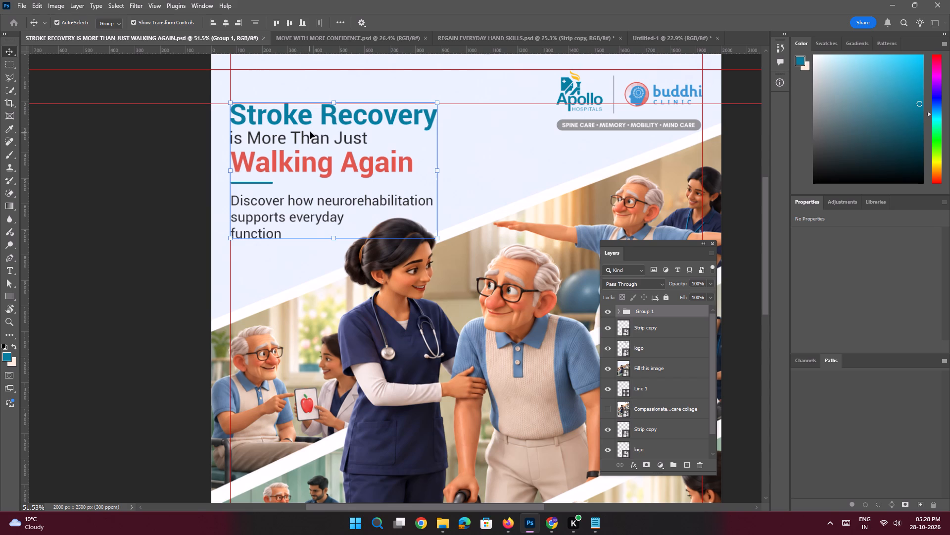
key("space")
key("space")
key("space")
key("space")
key("space")
key("space")
key("space")
key("space")
key("space")
key("space")
key("space")
key("space")
key("space")
key("space")
key("space")
key("space")
key("space")
key("space")
key("space")
key("space")
left_click_drag(377, 285, 378, 195)
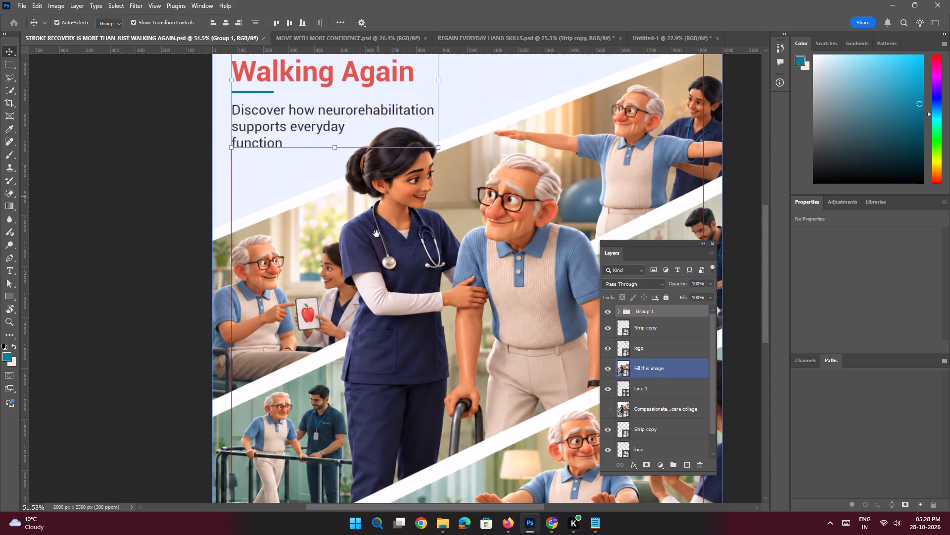
left_click_drag(376, 313, 376, 304)
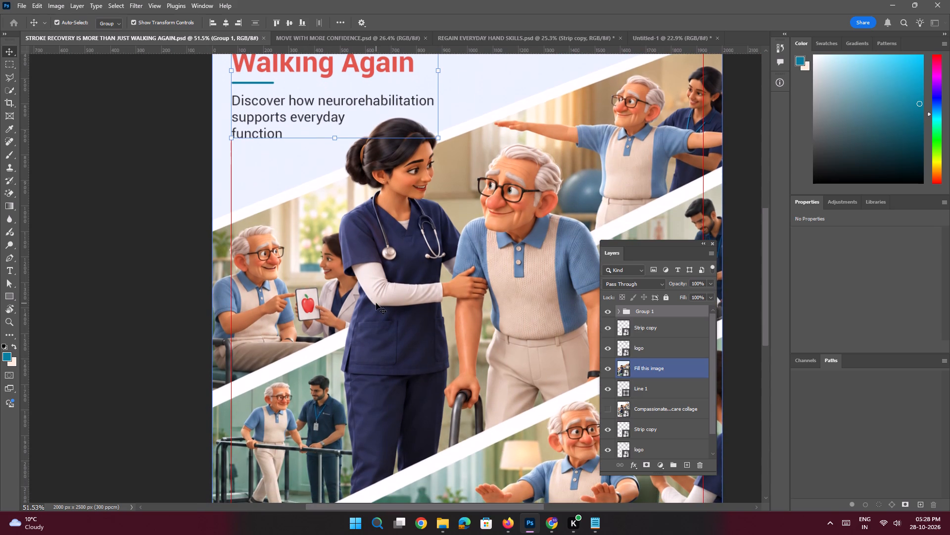